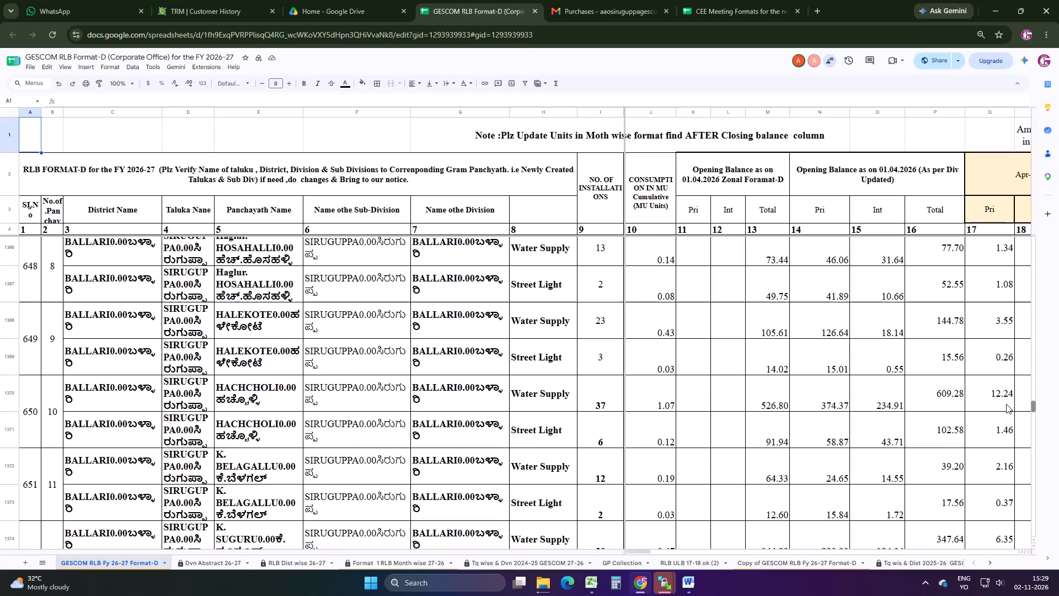
Find the first Siruguppa taluka row (B.M. Suguru, Water Supply) and examine its monthly demand columns around Sept-26 and Oct-26.
scroll(339, 476, "up", 14)
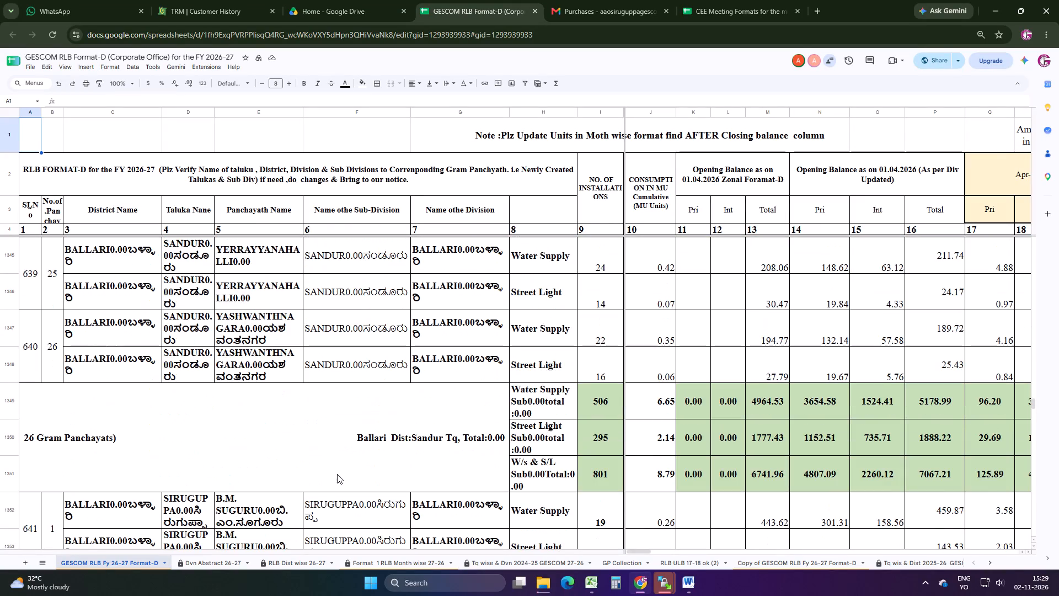
scroll(372, 482, "down", 5)
scroll(494, 446, "up", 3)
left_click(713, 418)
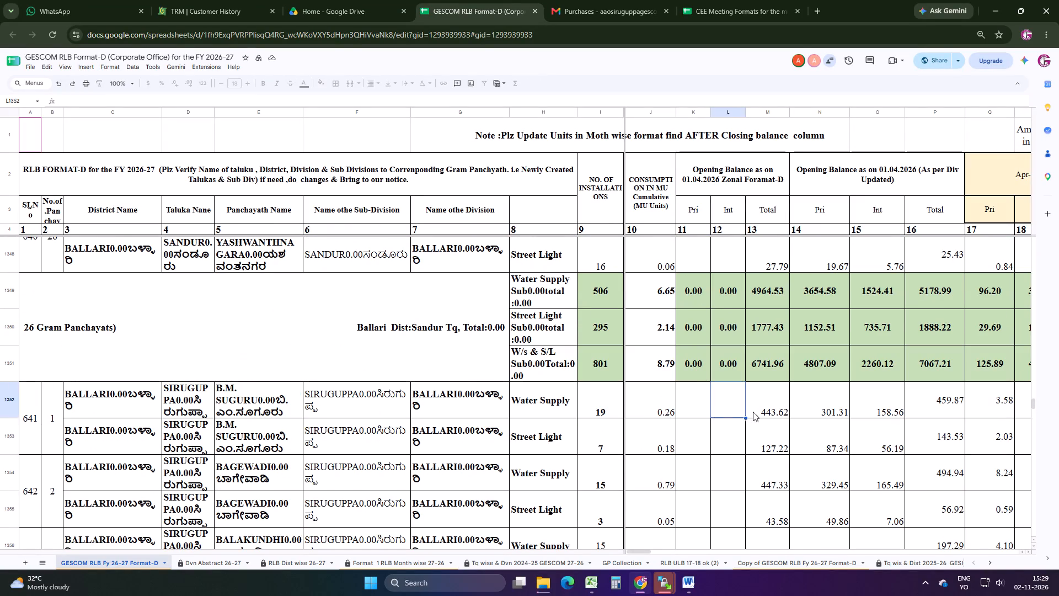
left_click(774, 406)
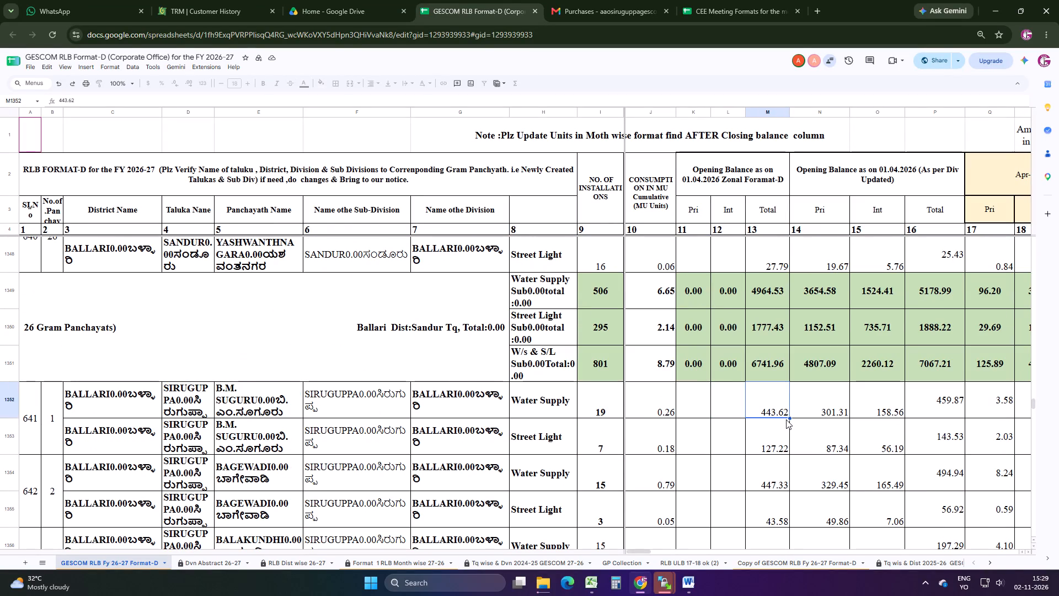
key("Right")
key("Right")
key("Right")
key("Right")
key("Right")
key("Right")
key("Right")
key("Right")
key("Right")
key("Right")
key("Right")
key("Right")
key("Right")
key("Right")
key("Right")
key("Right")
key("Right")
key("Right")
key("Right")
key("Right")
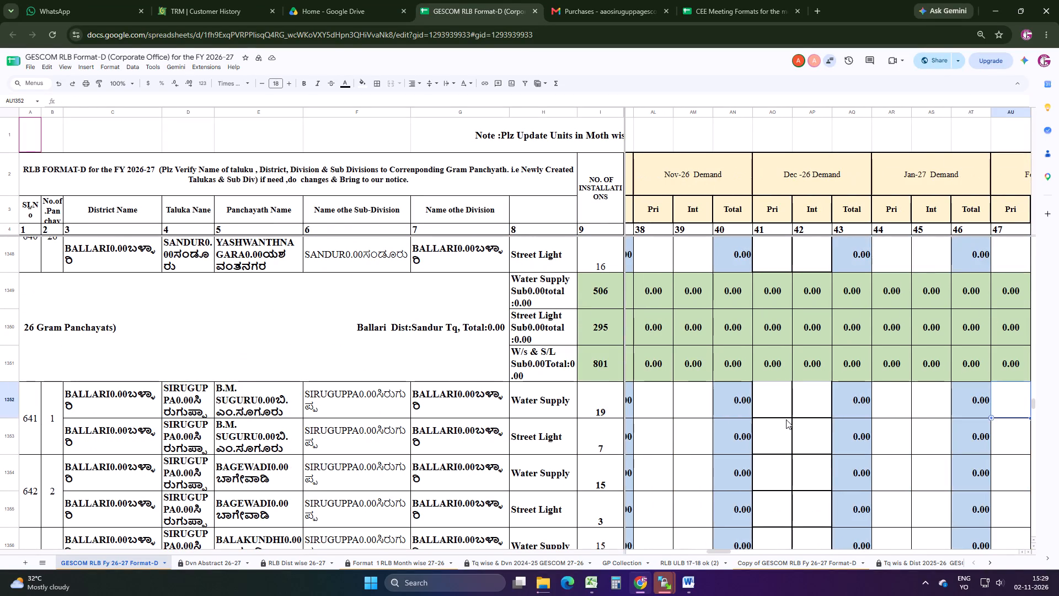
key("Left")
key("Left")
key("Left")
key("Left")
key("Left")
key("Left")
key("Left")
key("Left")
key("Left")
key("Left")
key("Left")
key("Left")
key("Left")
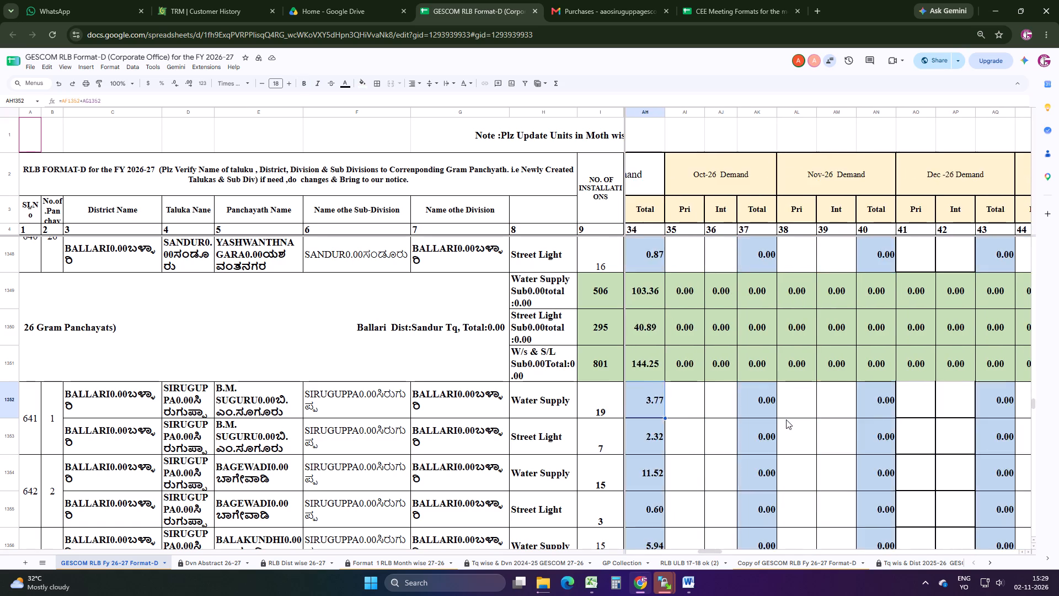
key("Left")
key("Left")
key("Left")
key("Left")
key("Right")
key("Right")
key("Right")
key("Right")
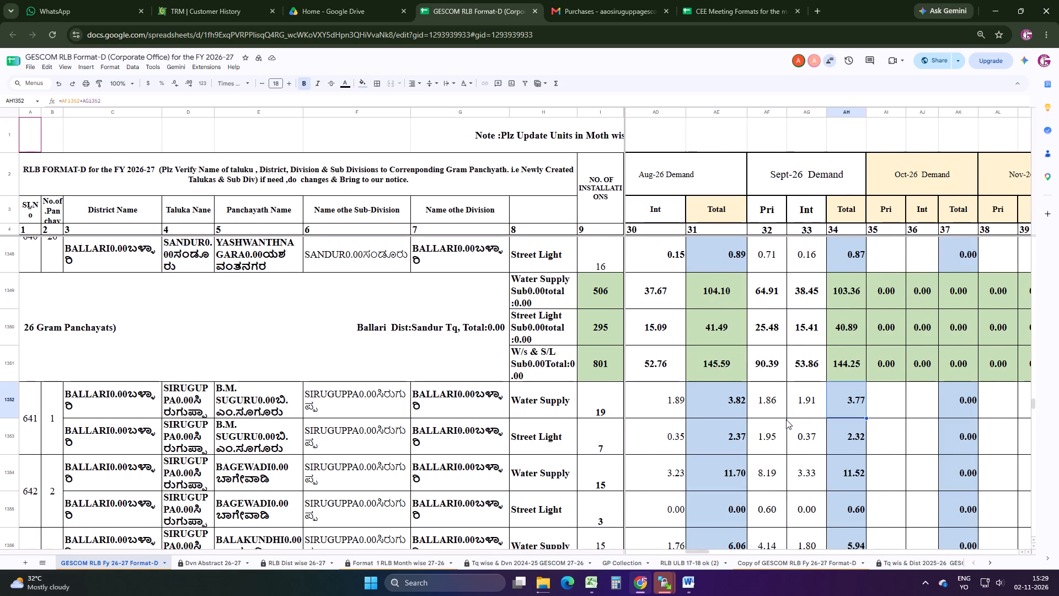
key("Right")
key("Right")
key("Right")
key("Right")
key("Right")
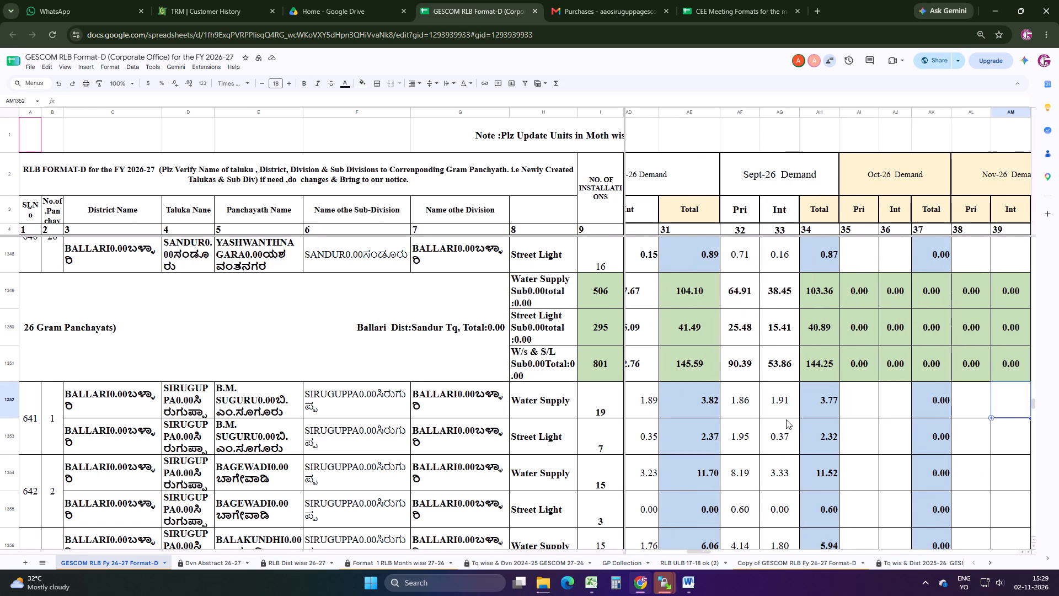
key("Left")
key("Left")
key("Left")
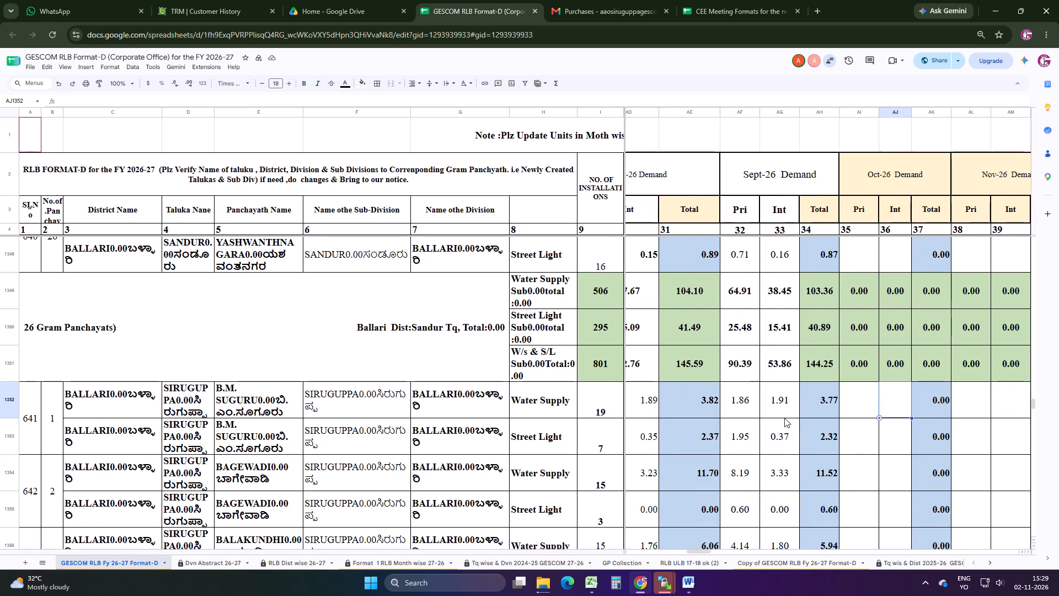
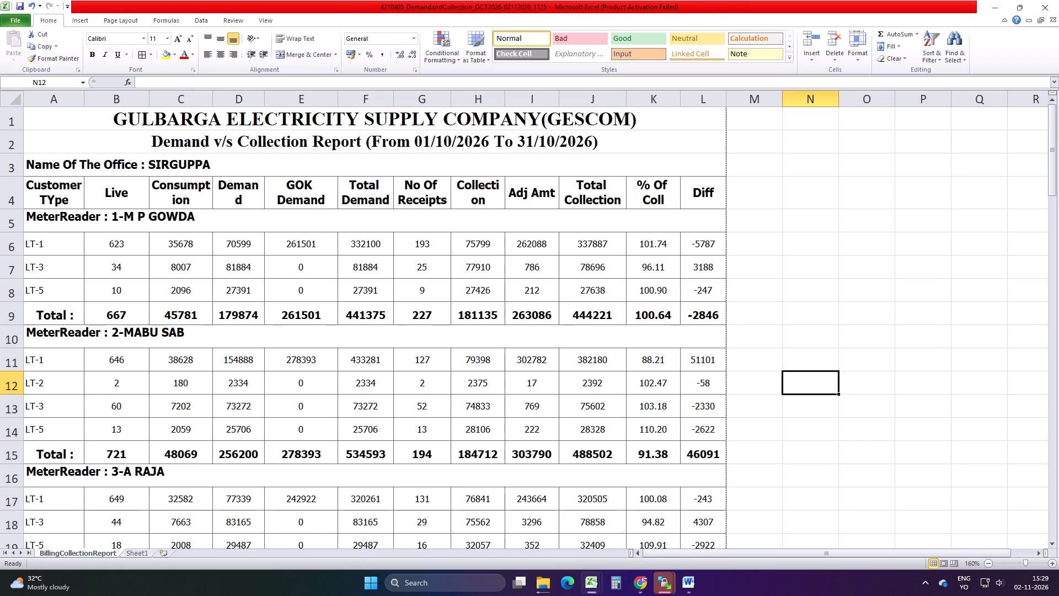
double_click(698, 359)
key("Return")
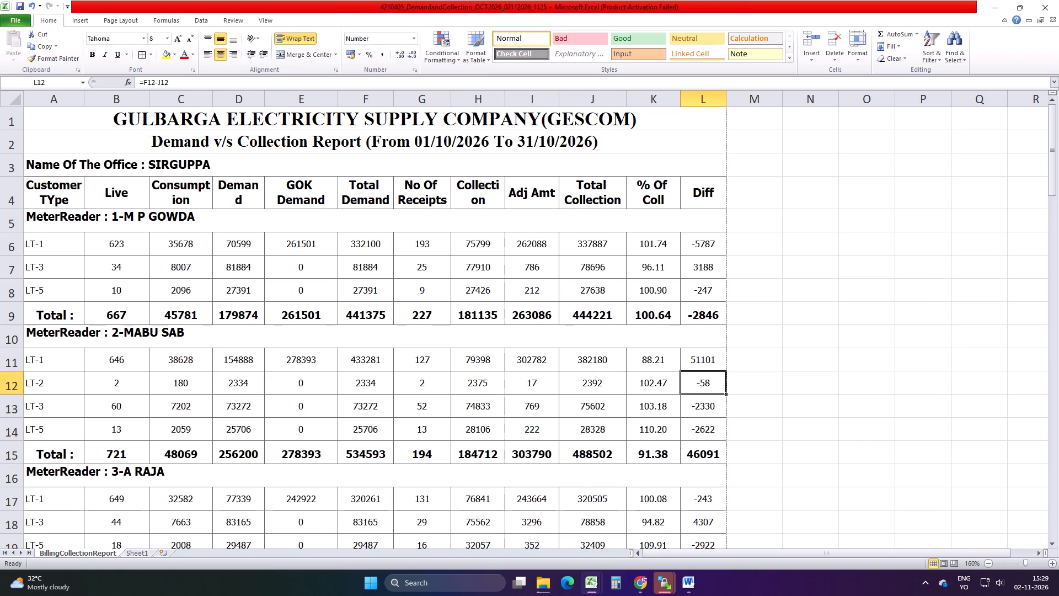
left_click(748, 407)
double_click(688, 356)
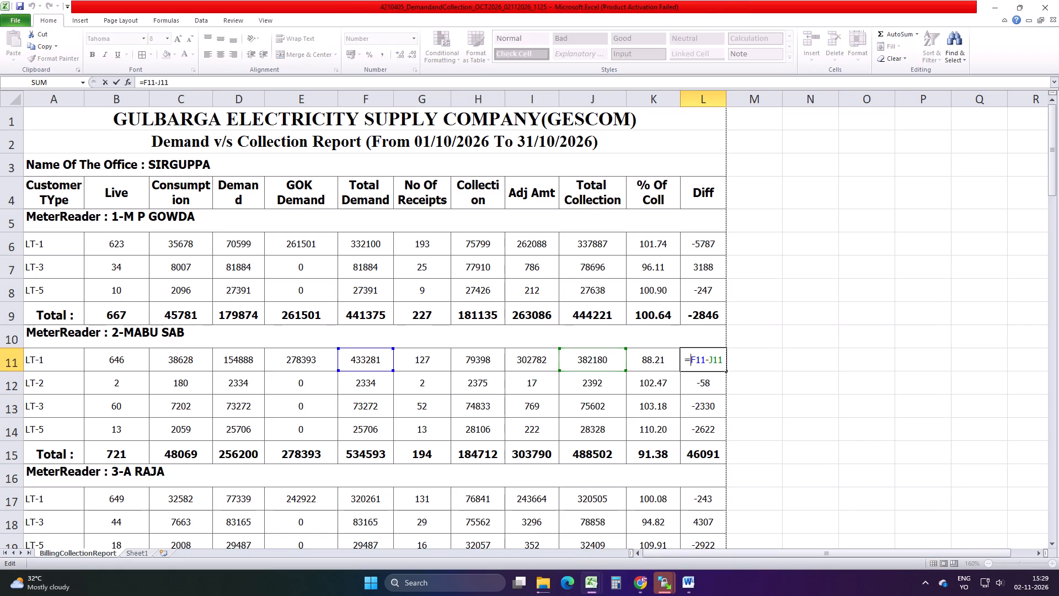
key("Return")
left_click(763, 387)
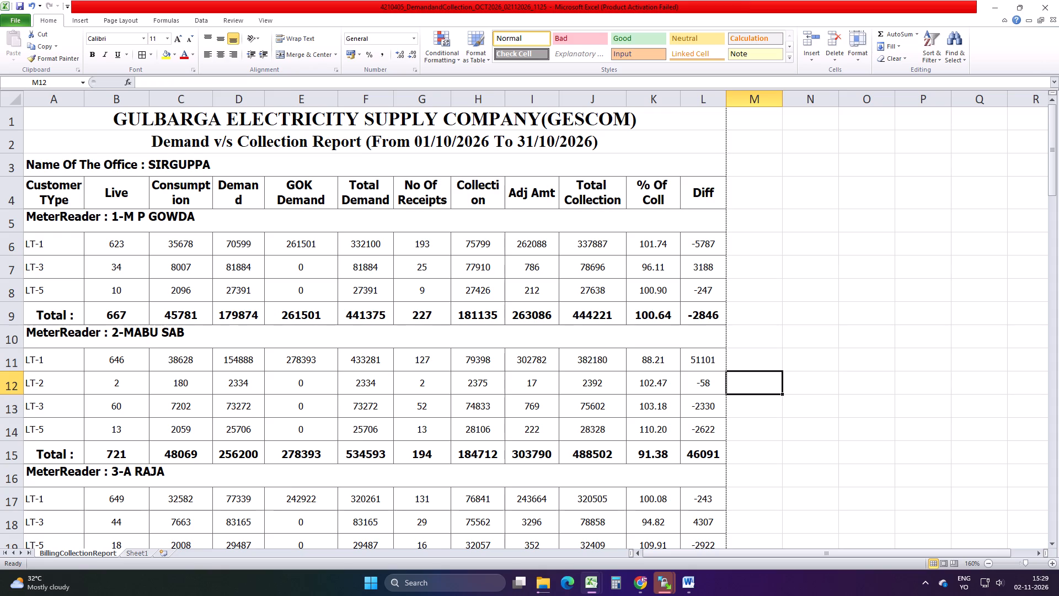
Autofit the width of the GOK Demand column (column E).
double_click(336, 100)
left_click(336, 100)
left_click(791, 361)
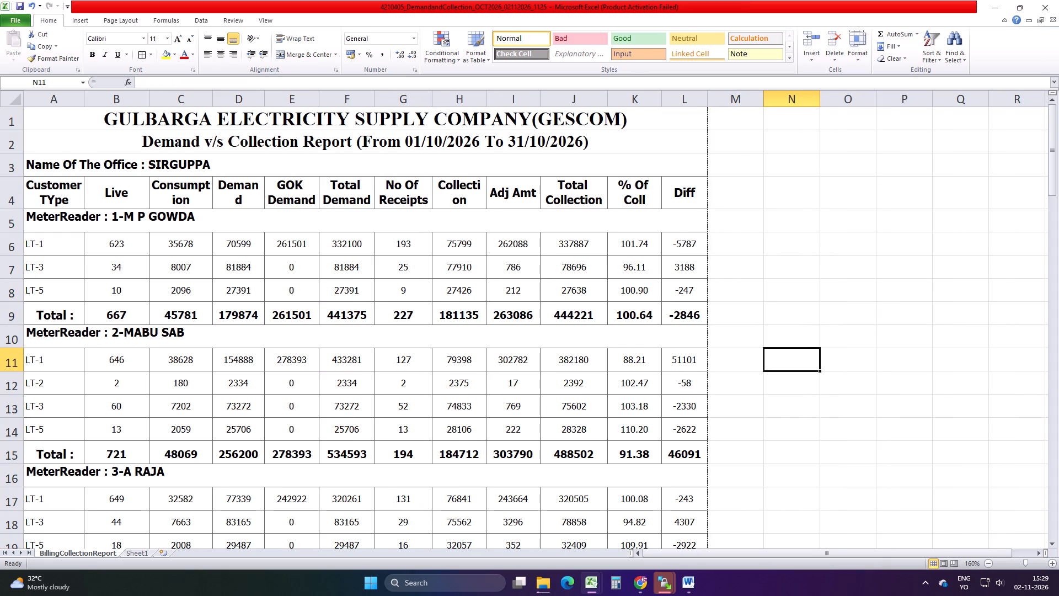
Save the October 2026 demand and collection report and close its workbook.
left_click(24, 10)
left_click(878, 307)
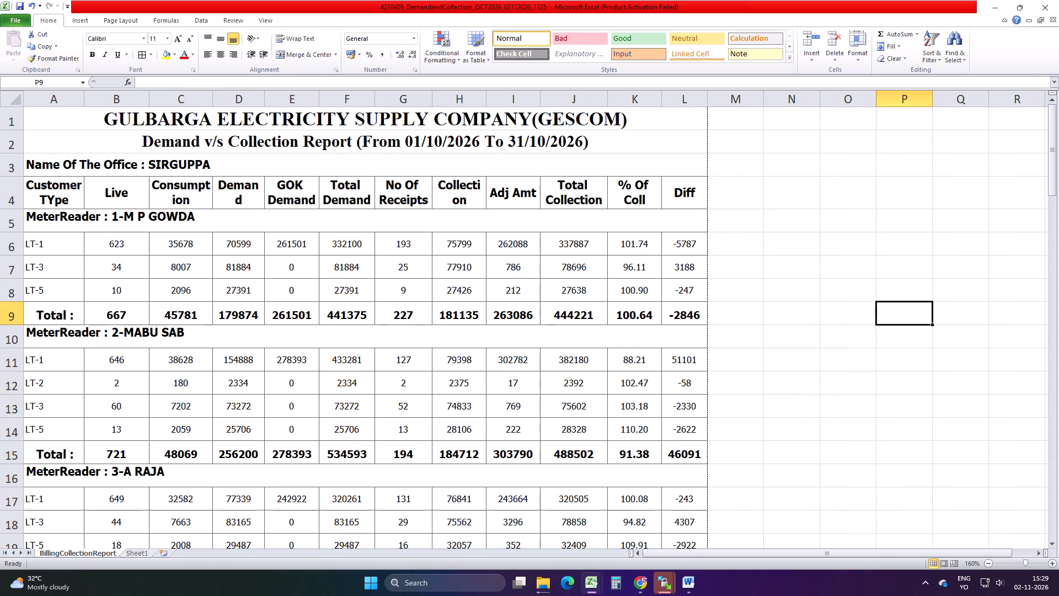
left_click(1052, 3)
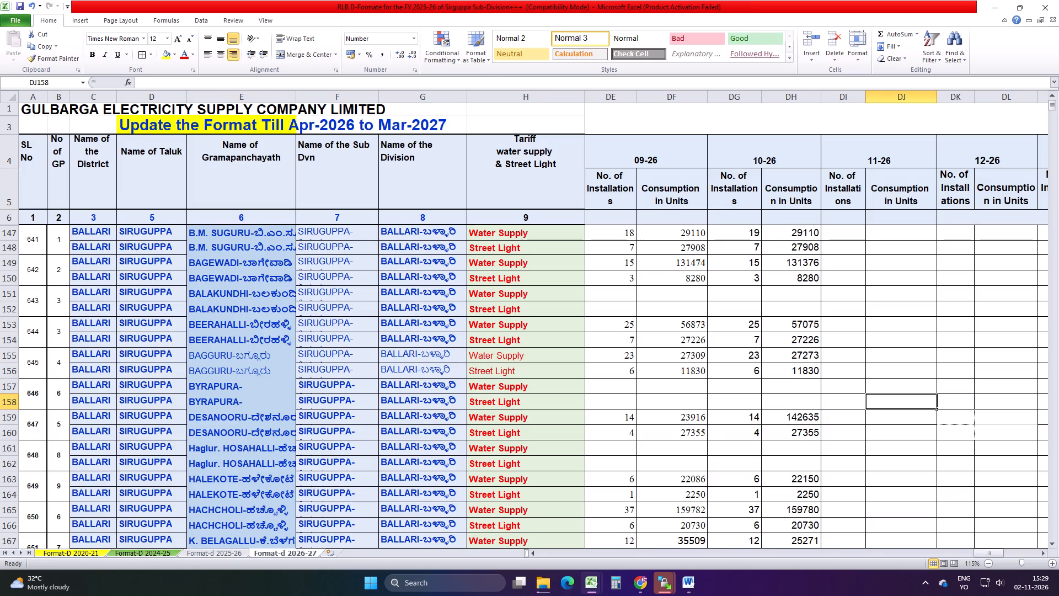
Examine the B.M. Suguru Water Supply row across the demand columns, especially October-26 to January-2027, in the Format-d 2026-27 sheet.
scroll(811, 494, "up", 9)
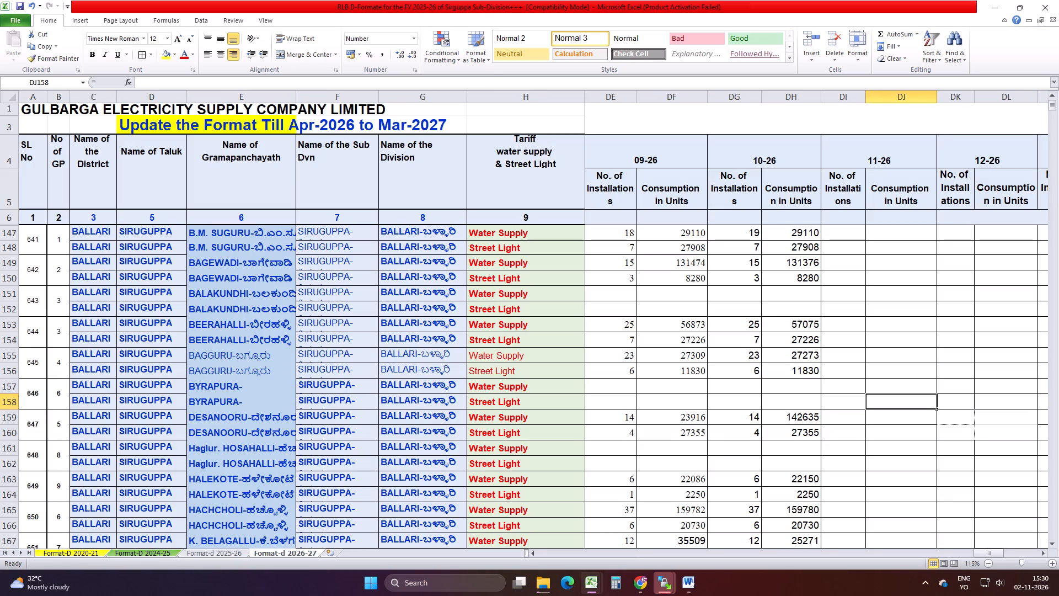
left_click(751, 241)
left_click(747, 228)
key("Left")
key("Left")
key("Left")
key("Left")
key("Left")
key("Left")
key("Left")
key("Left")
key("Left")
key("Left")
key("Left")
key("Left")
key("Left")
key("Left")
key("Left")
key("Left")
key("Left")
key("Left")
key("Left")
key("Left")
key("Left")
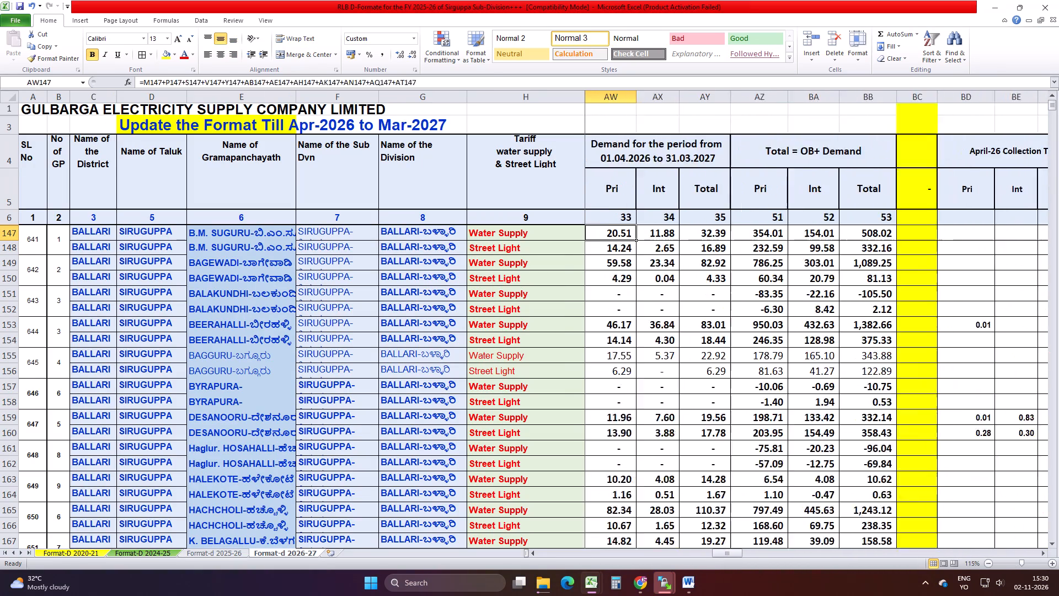
key("Right")
key("Right")
key("Right")
key("Right")
key("Right")
key("Right")
key("Right")
key("Right")
key("Right")
key("Right")
key("Right")
key("Right")
key("Right")
key("Right")
key("Right")
key("Right")
key("Right")
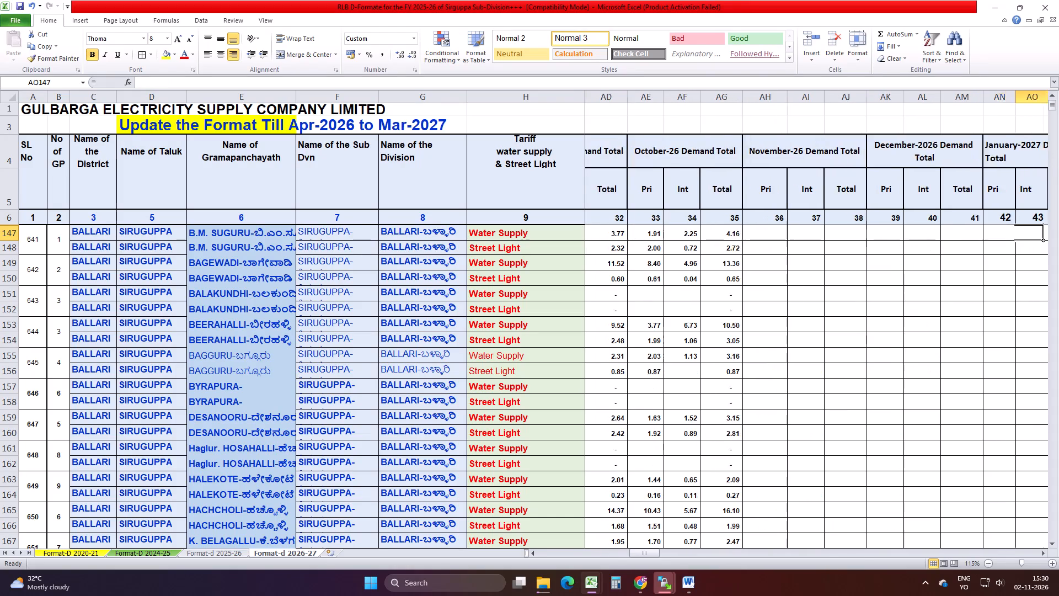
key("Left")
key("Left")
key("Left")
key("Left")
key("Left")
key("Left")
key("Left")
key("Left")
key("Left")
key("Left")
key("Left")
key("Left")
key("Right")
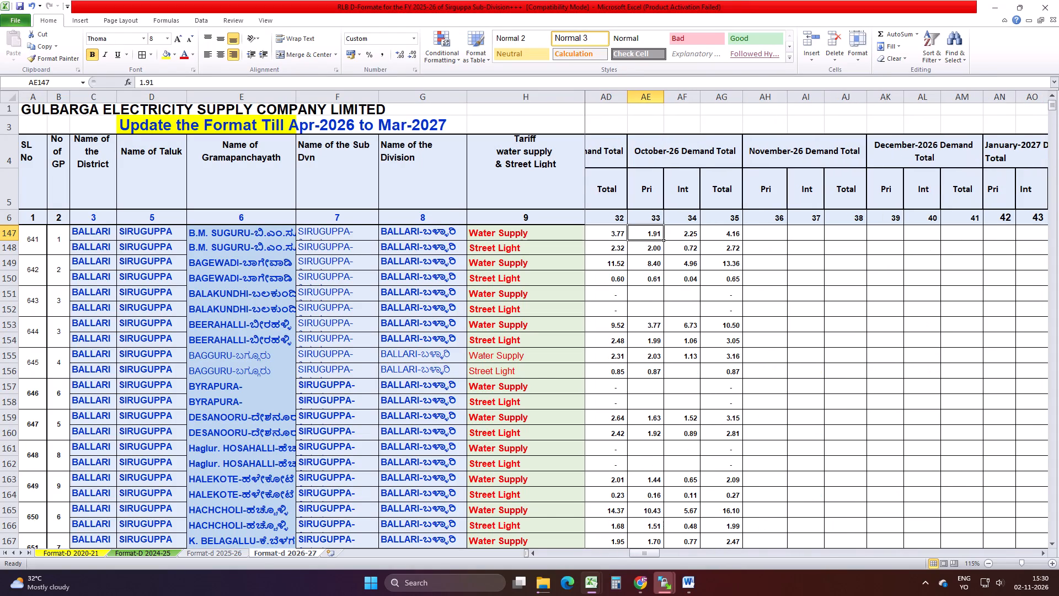
key("Right")
key("Right")
key("Right")
key("Right")
key("Right")
key("Right")
key("Right")
key("Right")
key("Right")
key("Right")
key("Right")
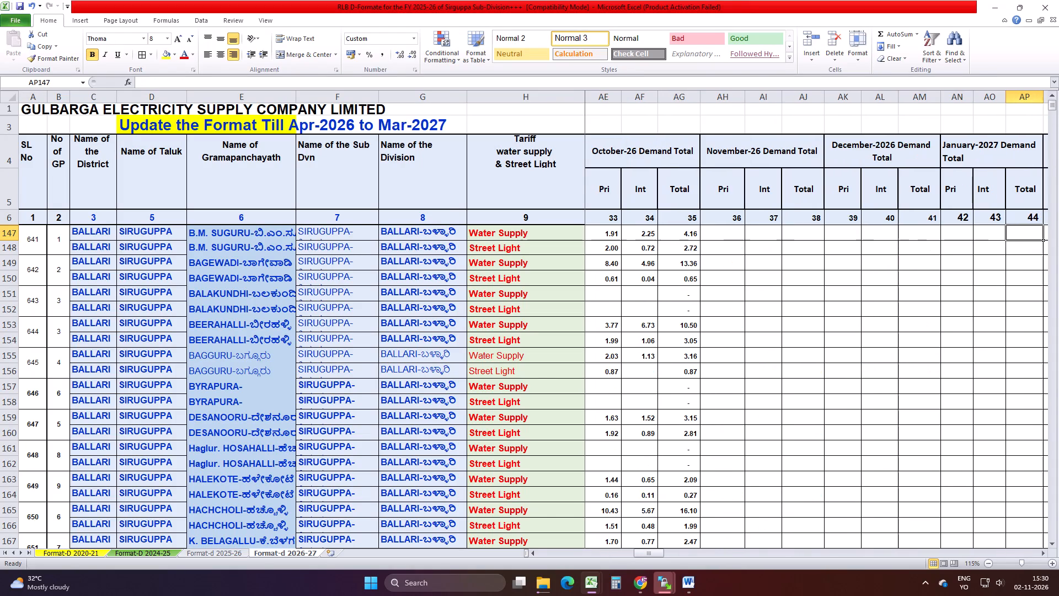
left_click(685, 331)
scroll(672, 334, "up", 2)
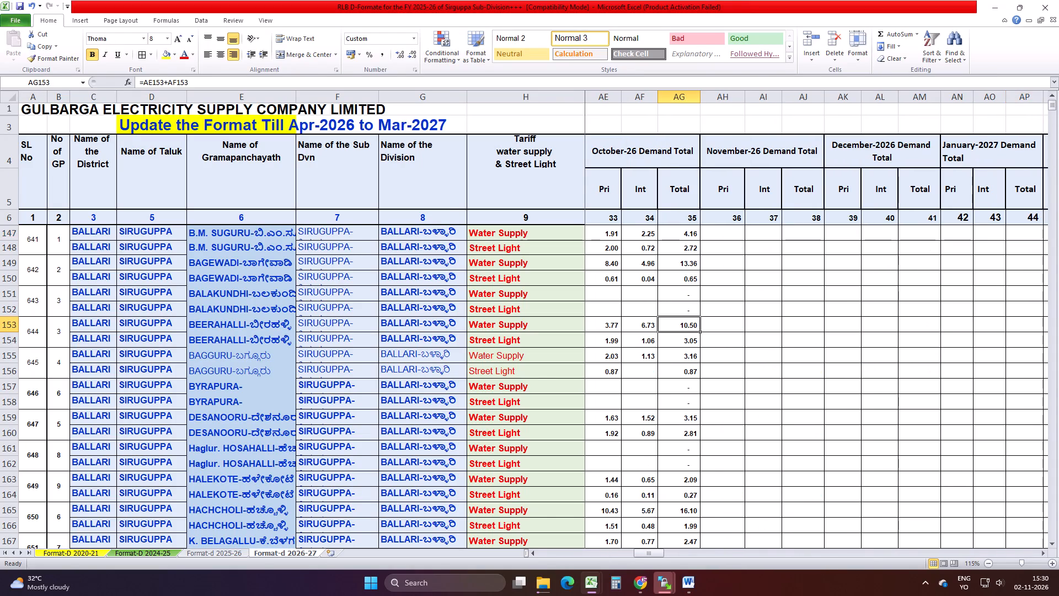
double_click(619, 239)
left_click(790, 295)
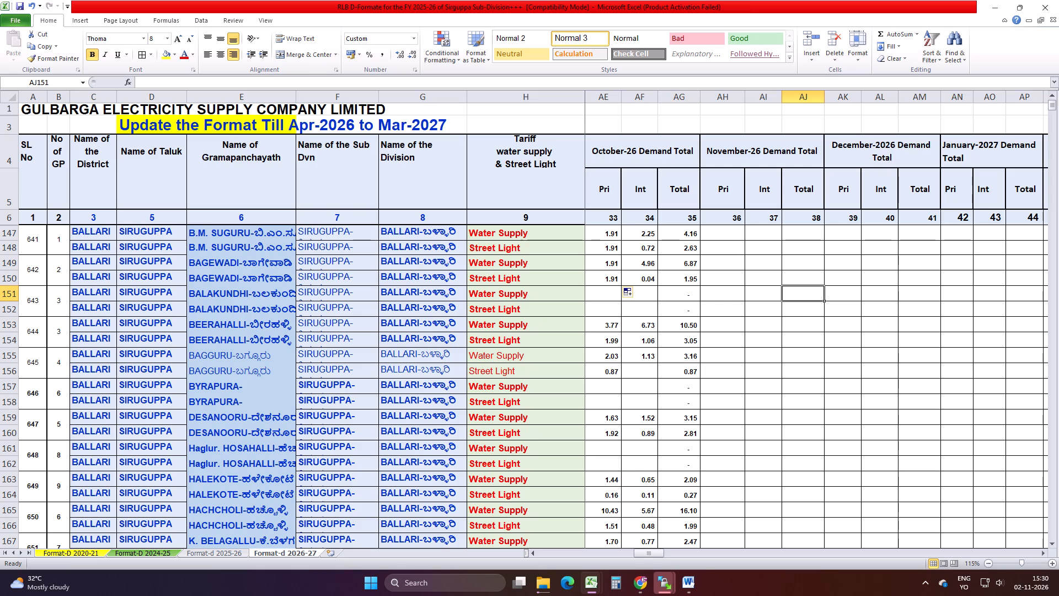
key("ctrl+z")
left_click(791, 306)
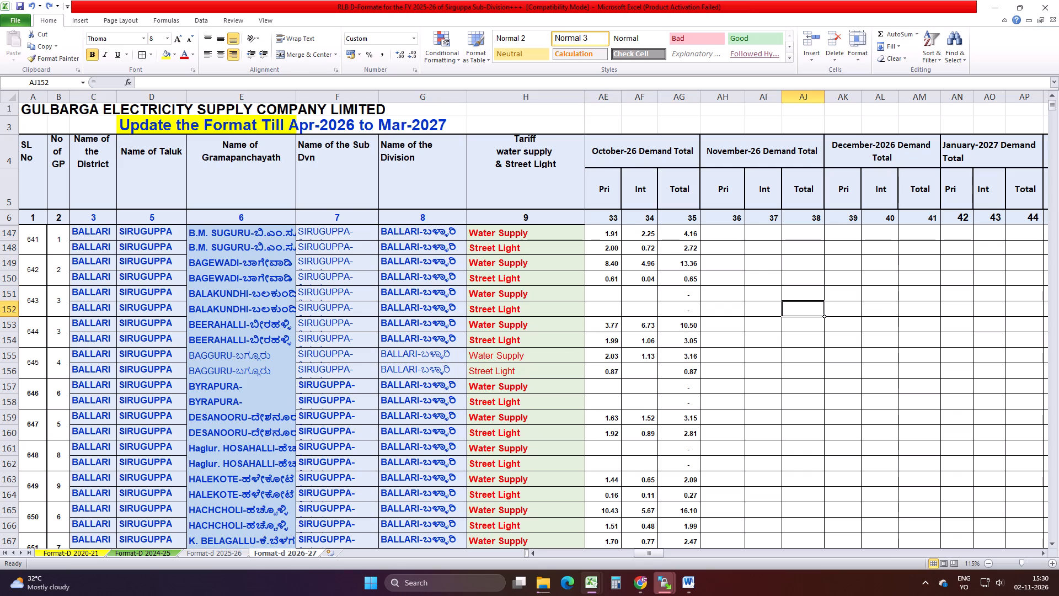
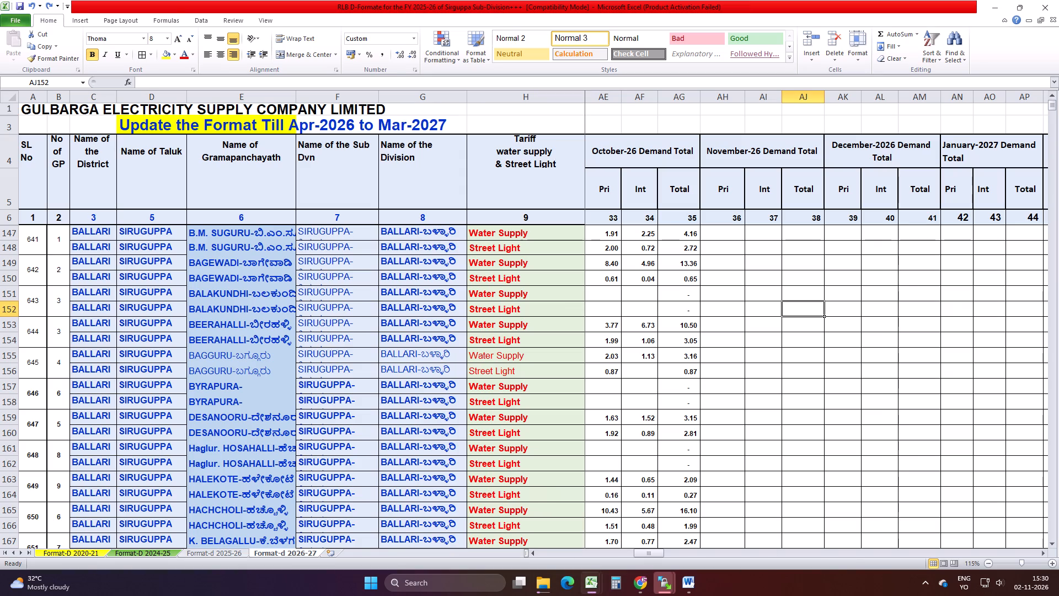
Copy the October-26 Pri and Int figures for B.M. Suguru and Bagewadi from Excel into the GESCOM Google Sheet's Oct-26 columns as values only.
left_click_drag(607, 232, 642, 281)
key("ctrl+c")
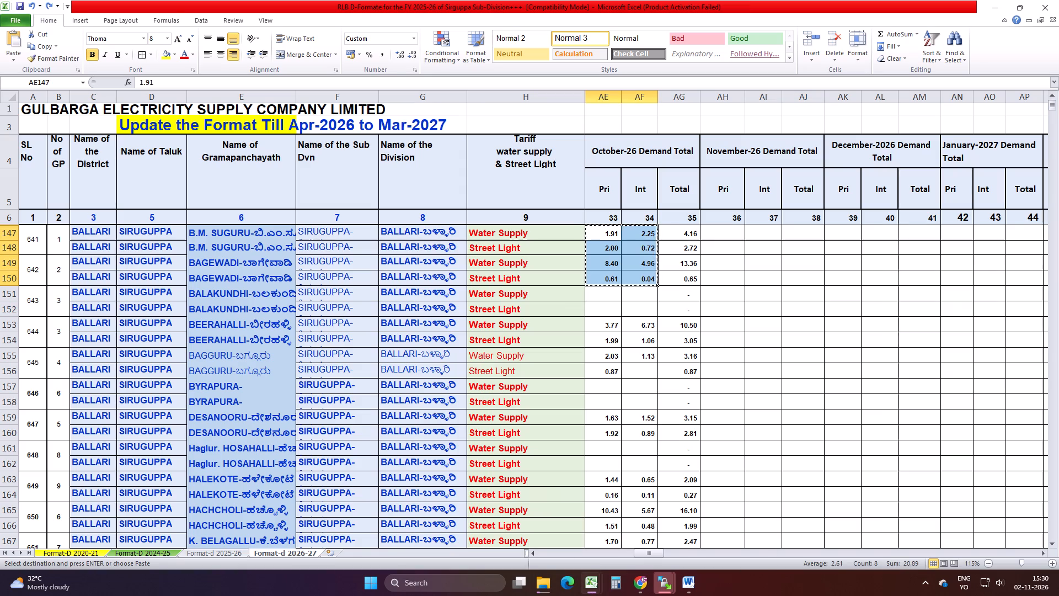
key("alt+Tab")
key("alt+Tab")
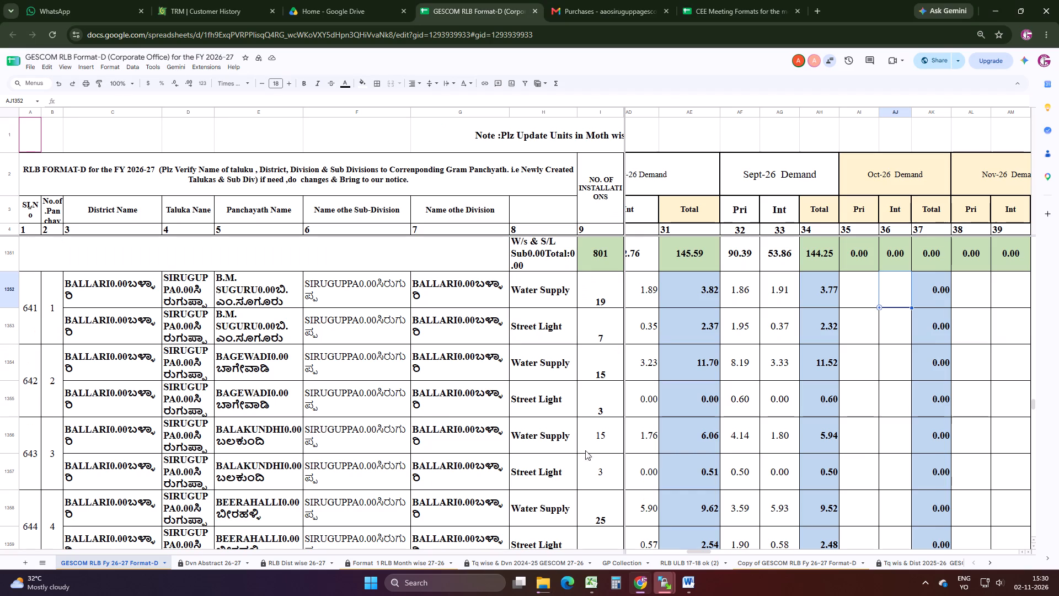
right_click(857, 292)
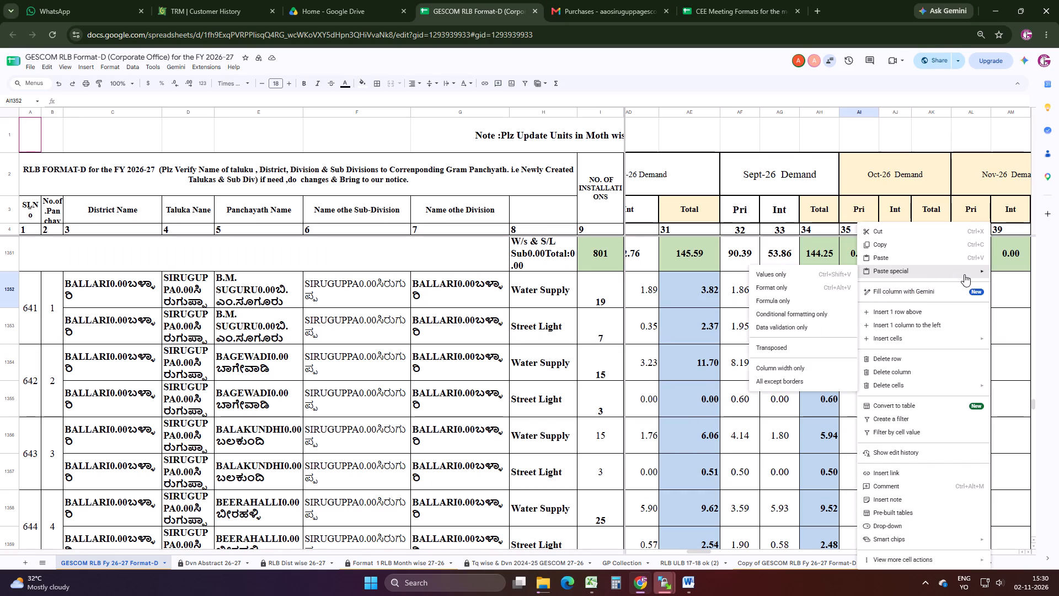
left_click(816, 276)
Locate the Beerahalli Water Supply row in the Google Sheet and its Oct-26 Pri cell.
scroll(869, 404, "down", 1)
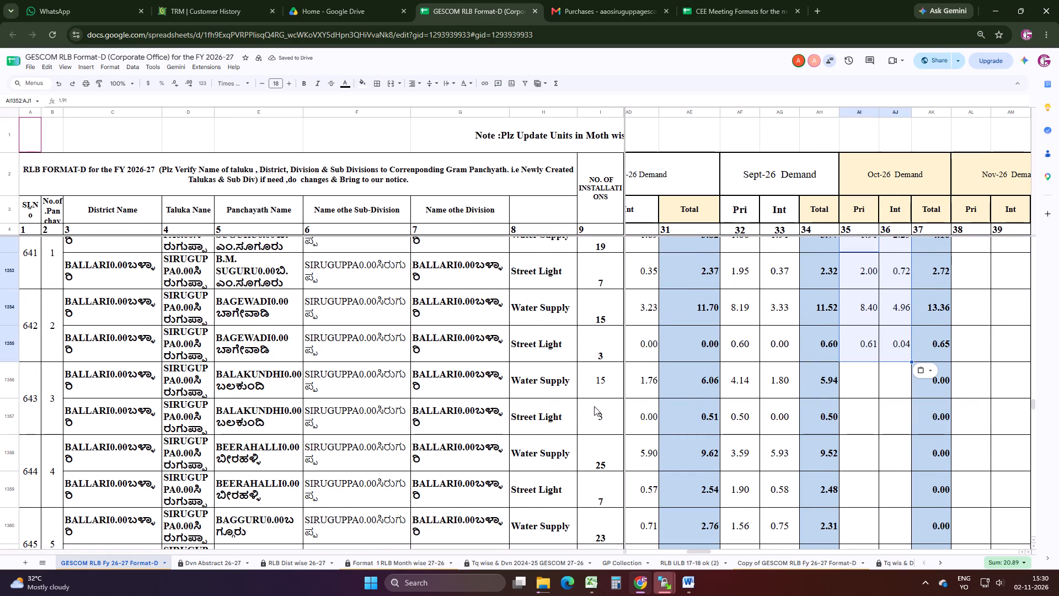
scroll(681, 423, "down", 1)
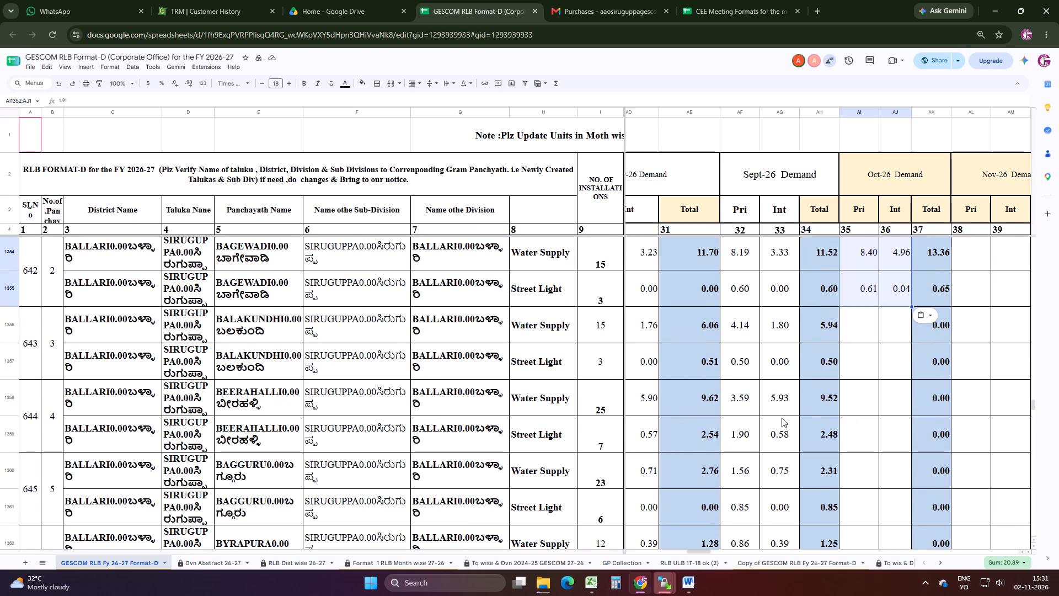
left_click(870, 390)
key("alt+Tab")
key("alt+Tab")
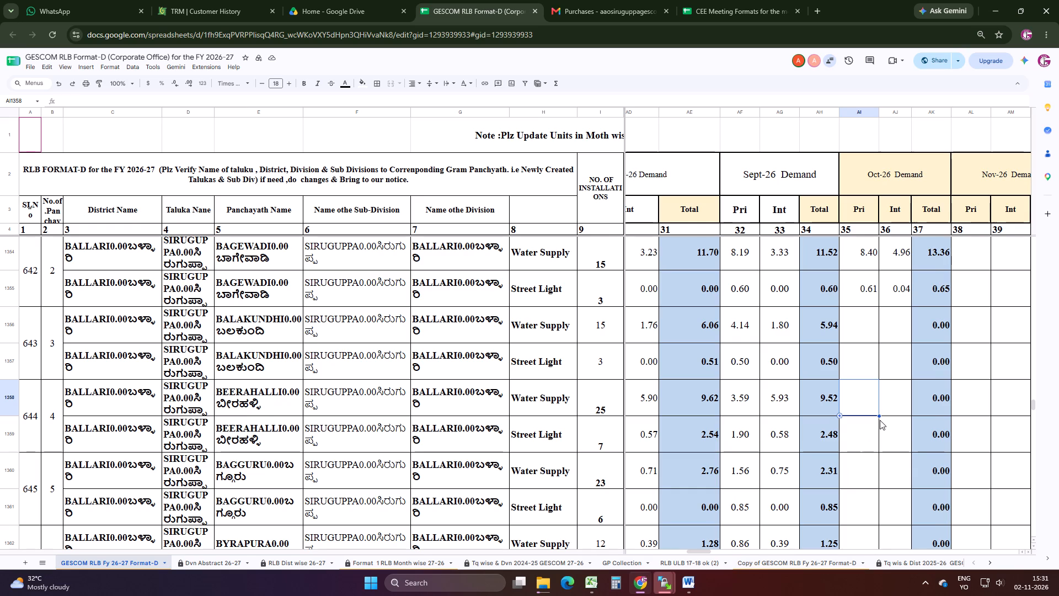
left_click(889, 403)
left_click(863, 401)
left_click(898, 399)
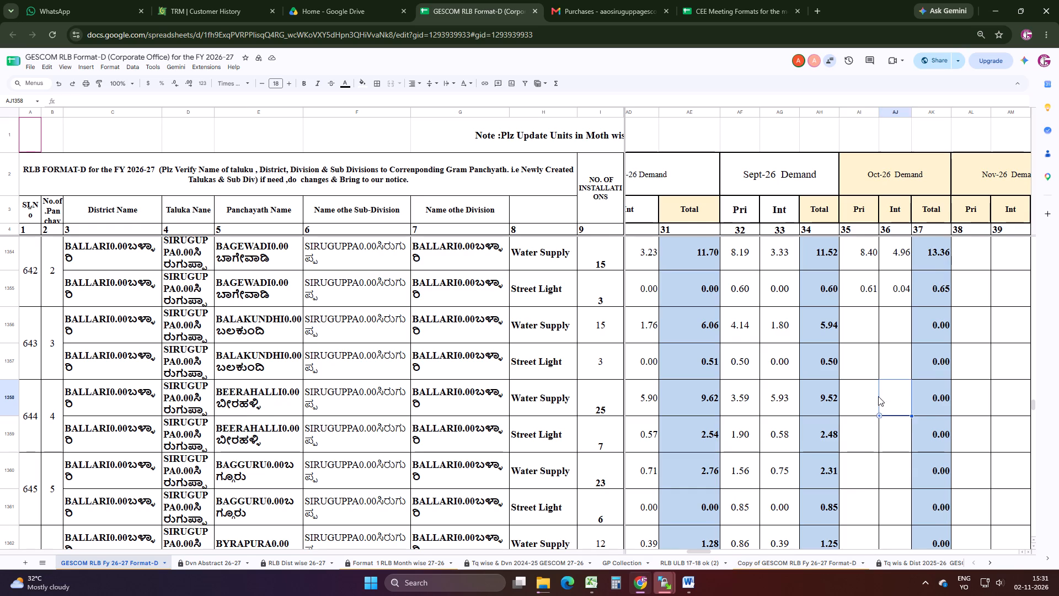
left_click(873, 395)
left_click(885, 402)
left_click(875, 400)
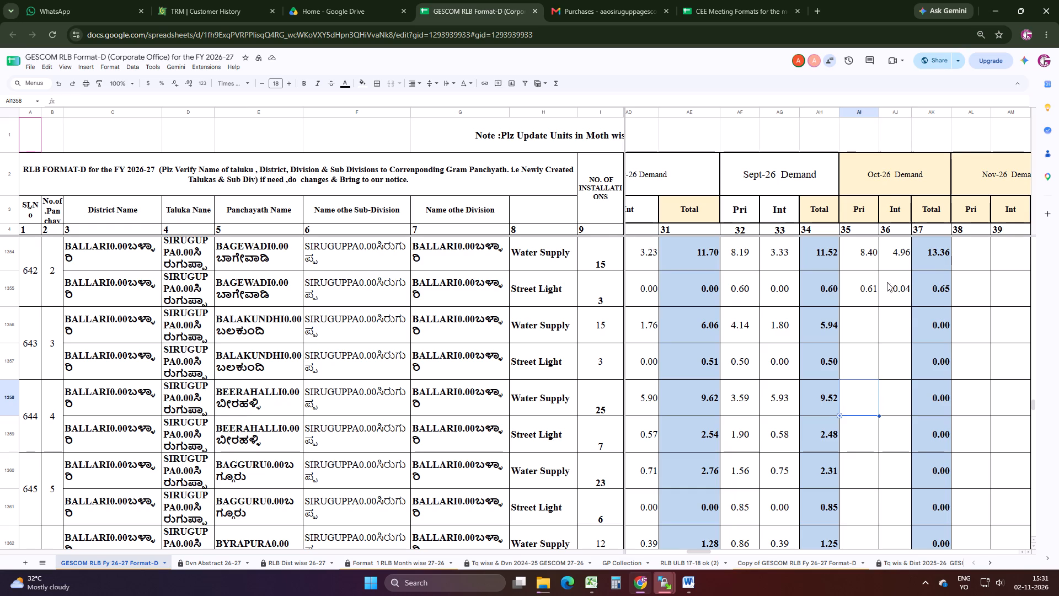
left_click_drag(880, 113, 874, 130)
left_click(638, 276)
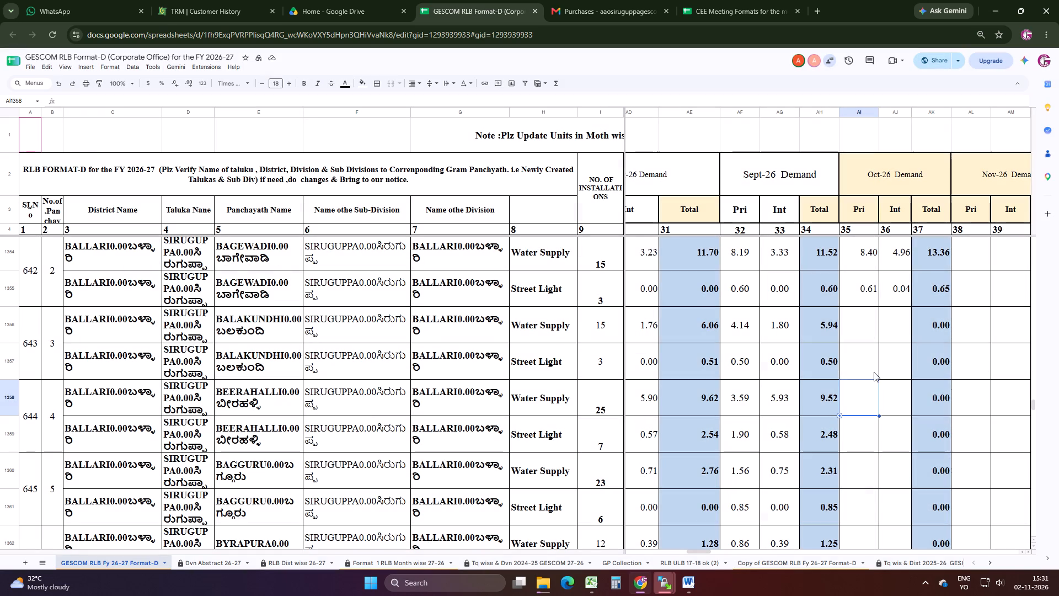
left_click(862, 403)
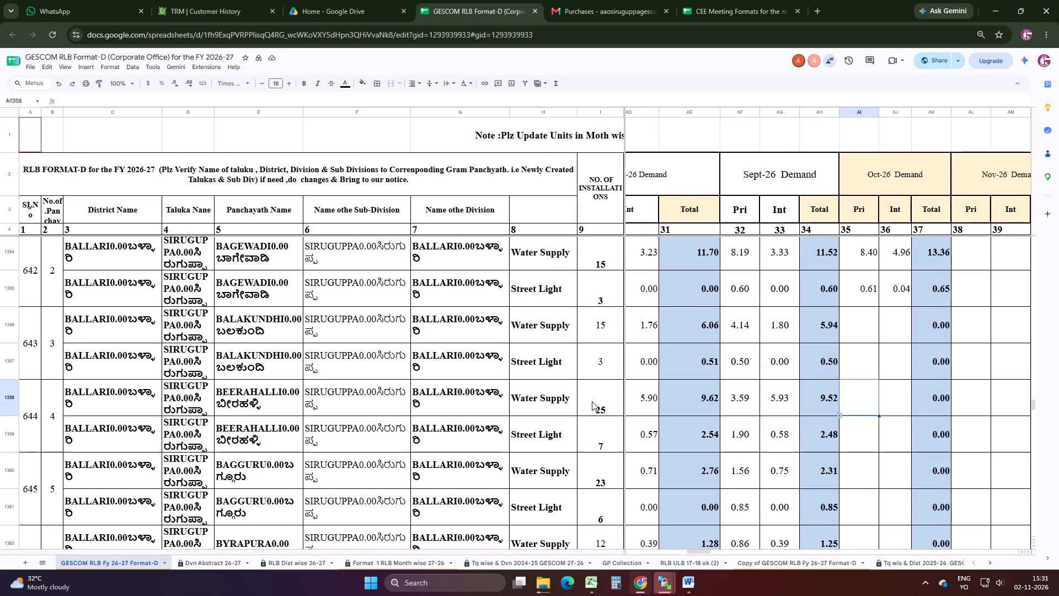
left_click(884, 402)
left_click(872, 404)
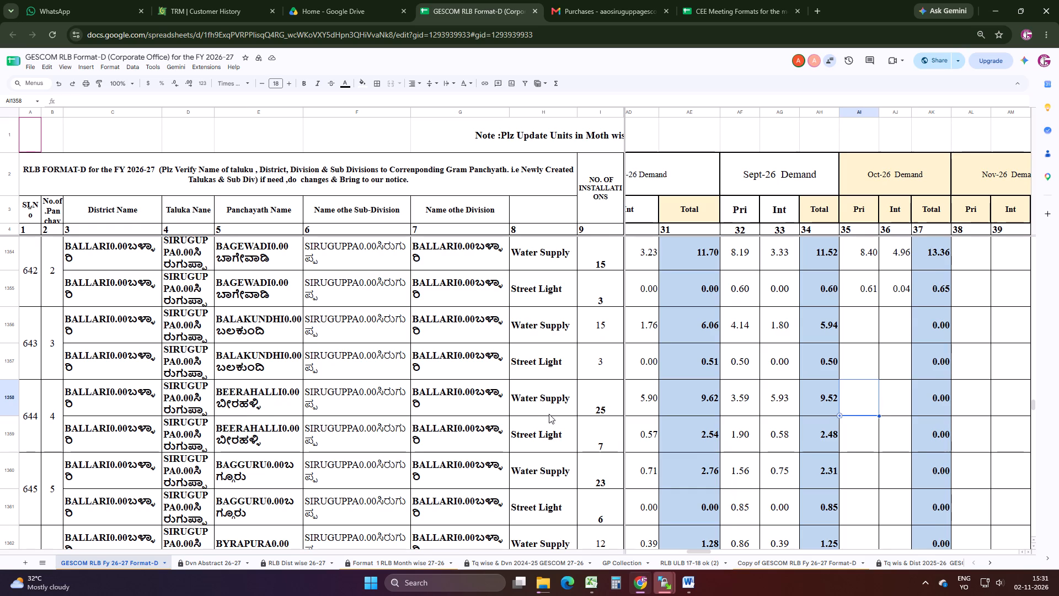
Copy the October-26 Pri and Int figures for Beerahalli and Bagguru from Excel into their Oct-26 cells in the Google Sheet as values only.
key("alt+Tab")
key("alt+Tab")
left_click(721, 538)
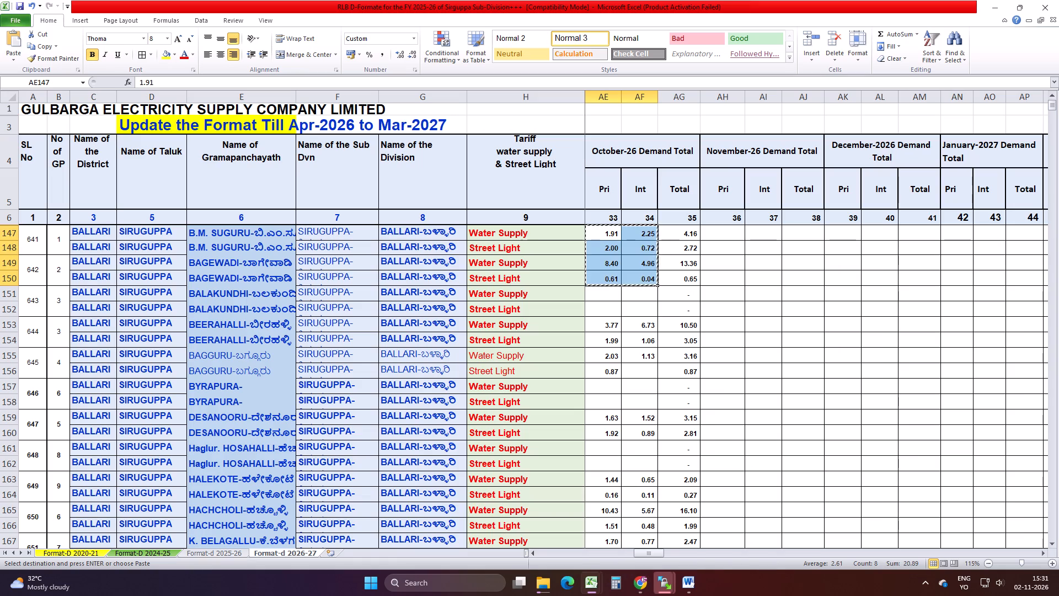
left_click_drag(612, 326, 635, 369)
key("ctrl+c")
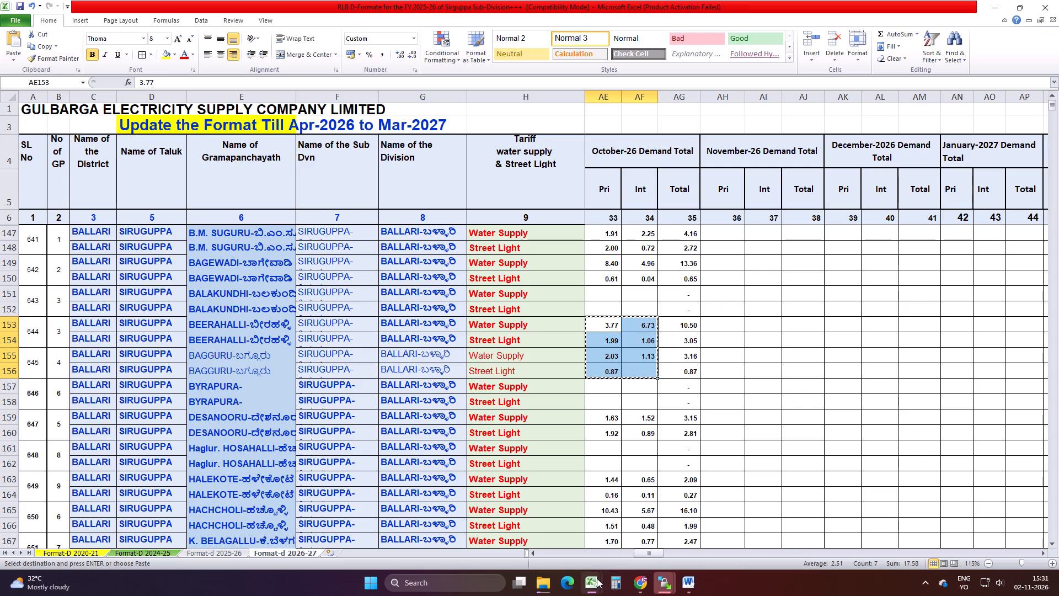
left_click(645, 579)
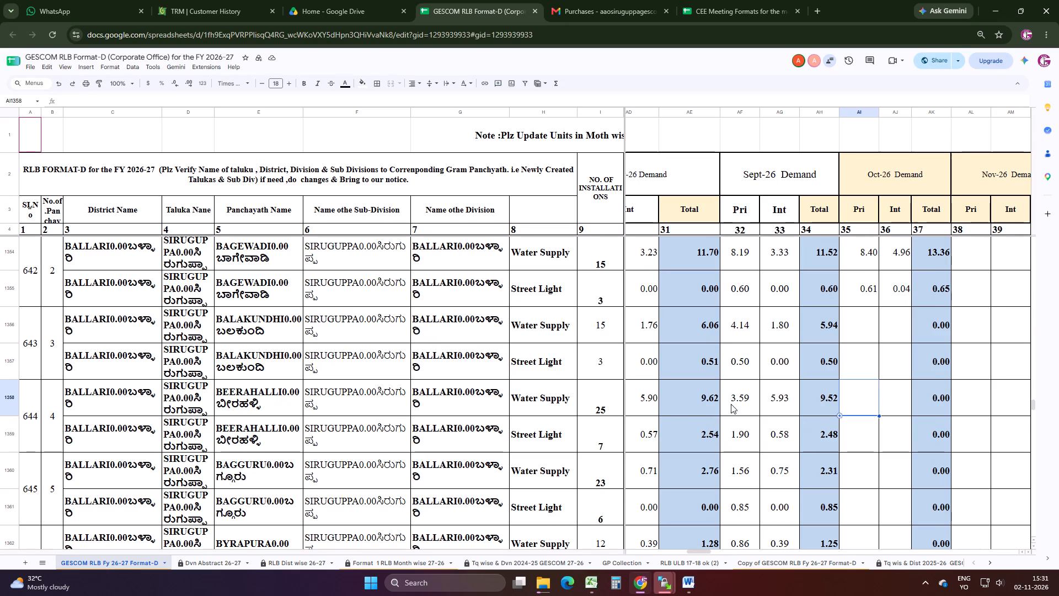
right_click(848, 397)
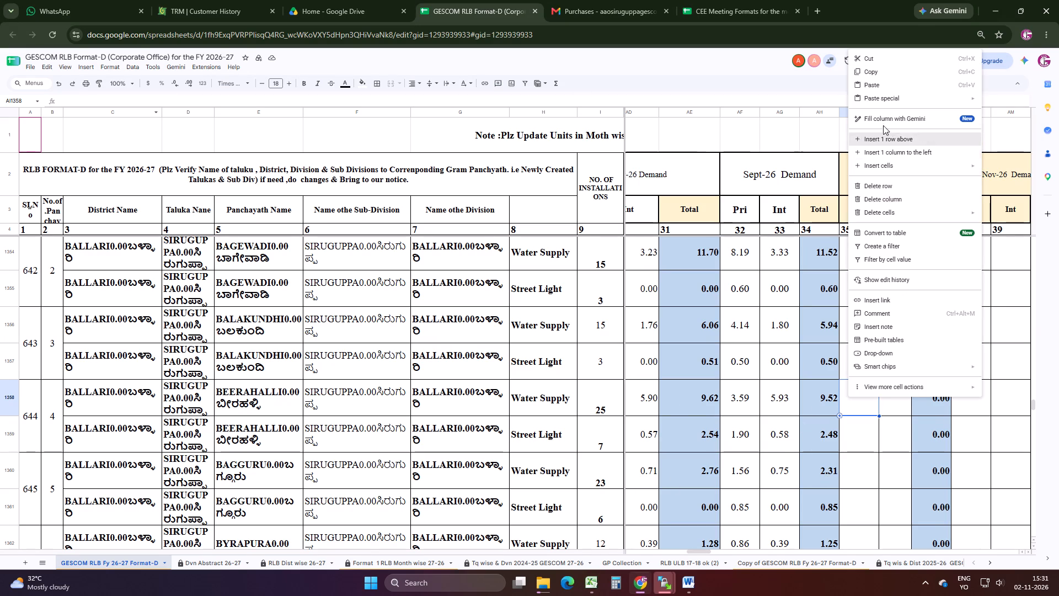
left_click(807, 102)
Select the Oct-26 Pri cell of the Desanooru Water Supply row in the Google Sheet as the paste target.
scroll(881, 393, "down", 2)
scroll(887, 449, "down", 2)
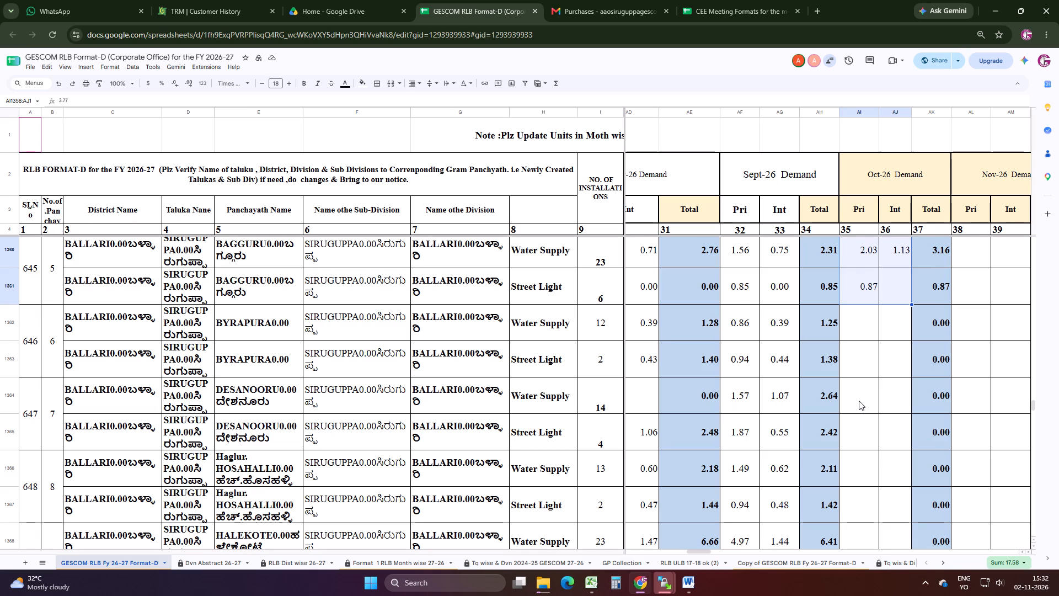
left_click(859, 401)
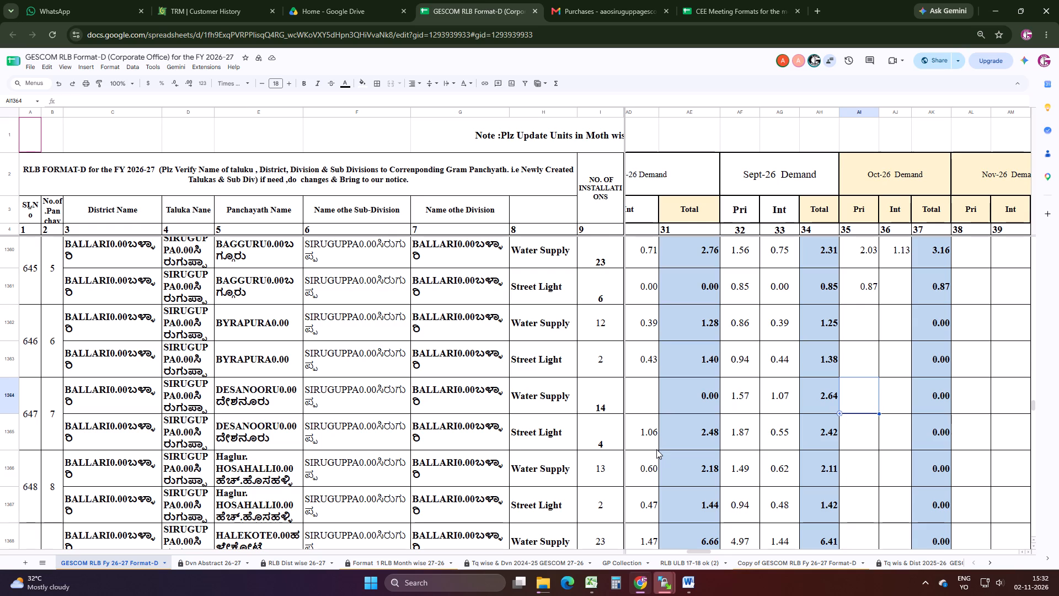
scroll(941, 455, "down", 1)
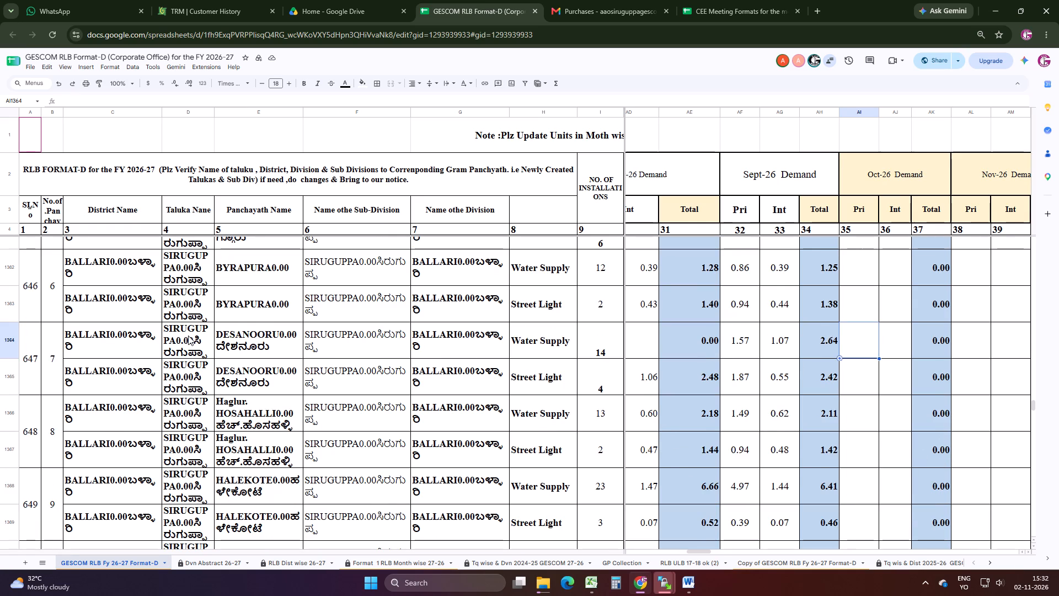
left_click(884, 344)
left_click(859, 340)
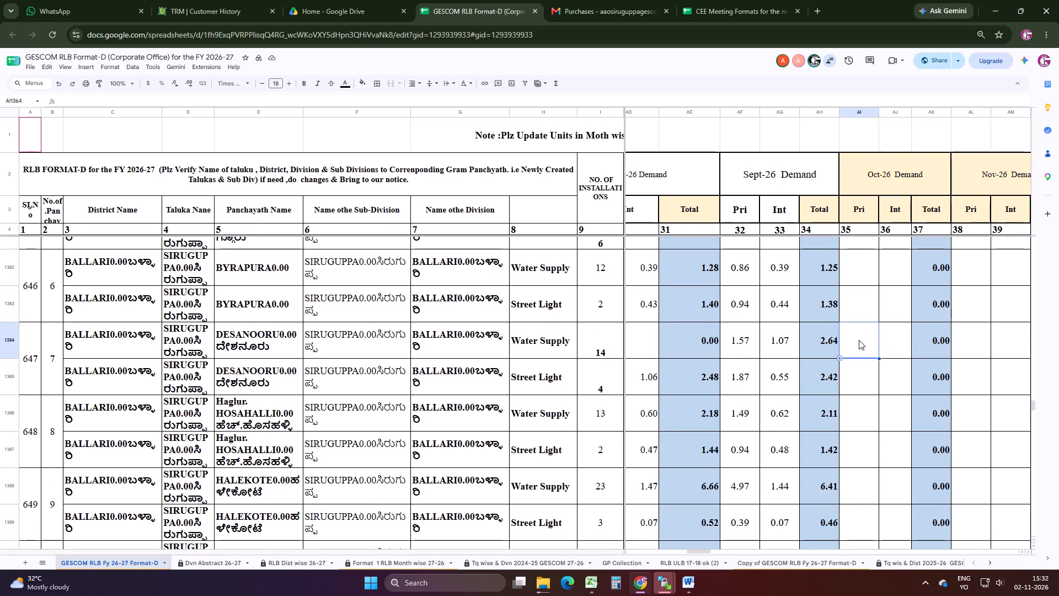
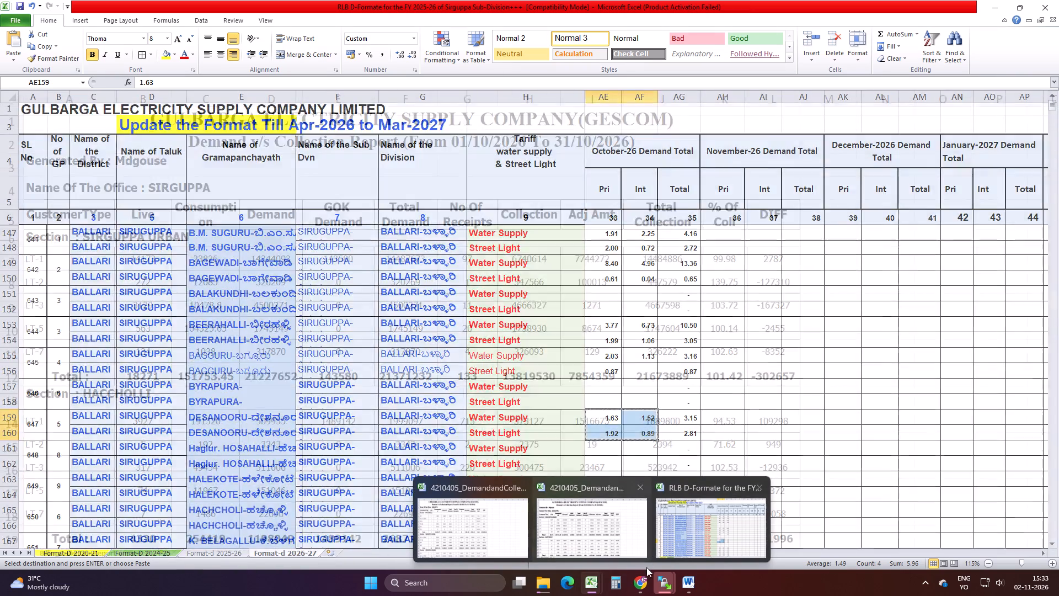
Paste Desanooru's copied October-26 Pri and Int figures as values only into its Oct-26 Water Supply and Street Light cells in the Google Sheet.
left_click(638, 577)
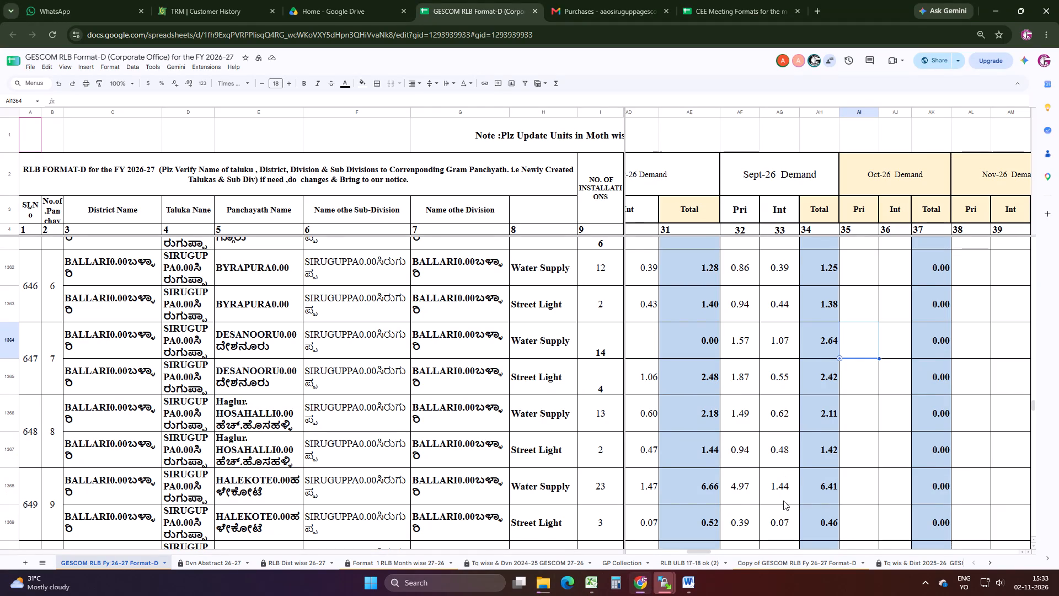
right_click(861, 341)
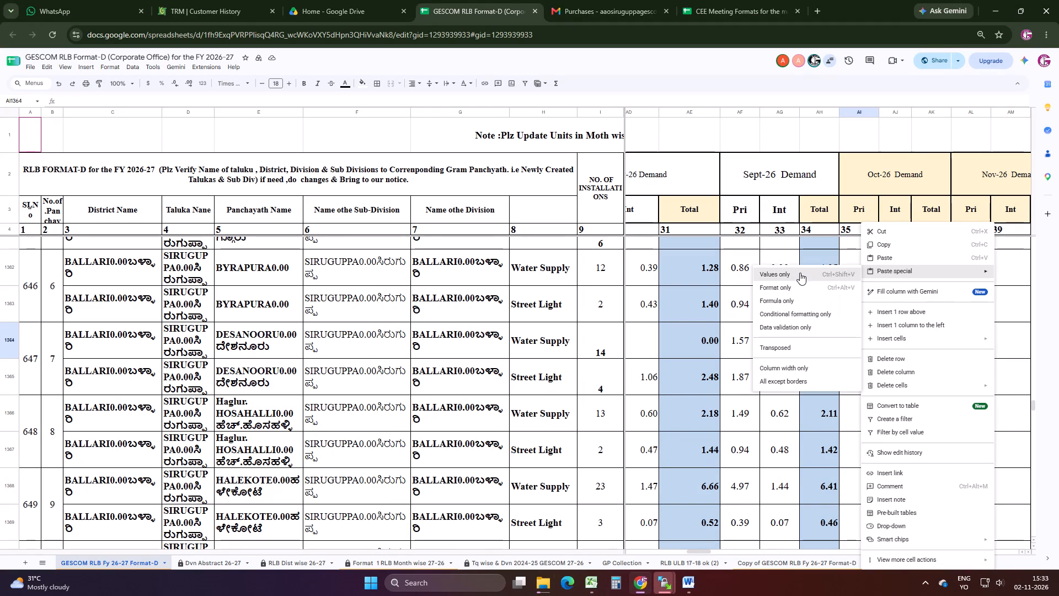
left_click(800, 273)
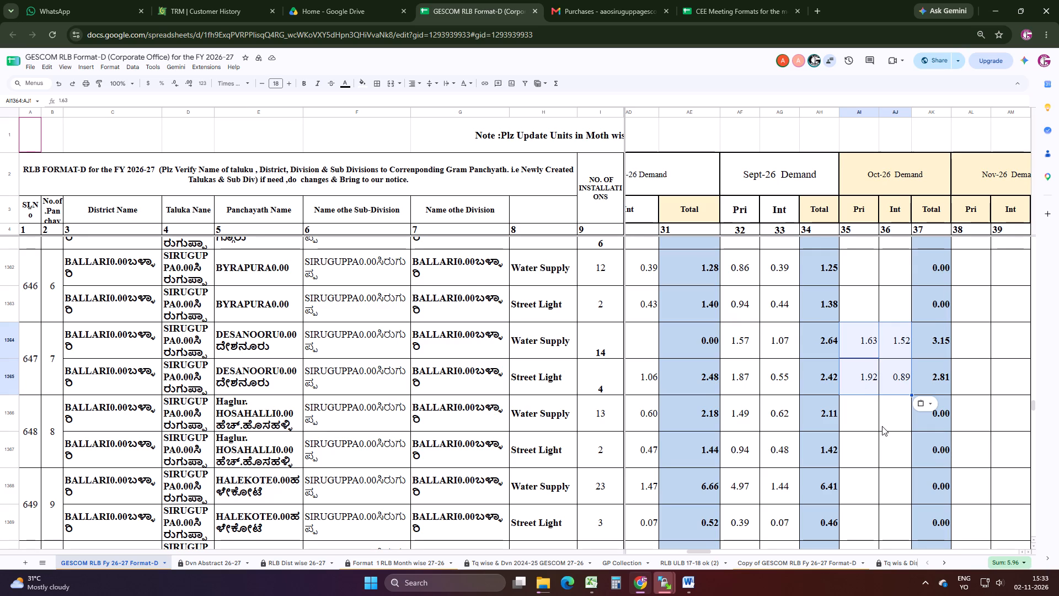
Switch to the Excel workbook and select the October-26 Pri and Int figures from Halekote Water Supply through K. Suguru Street Light.
scroll(876, 434, "down", 1)
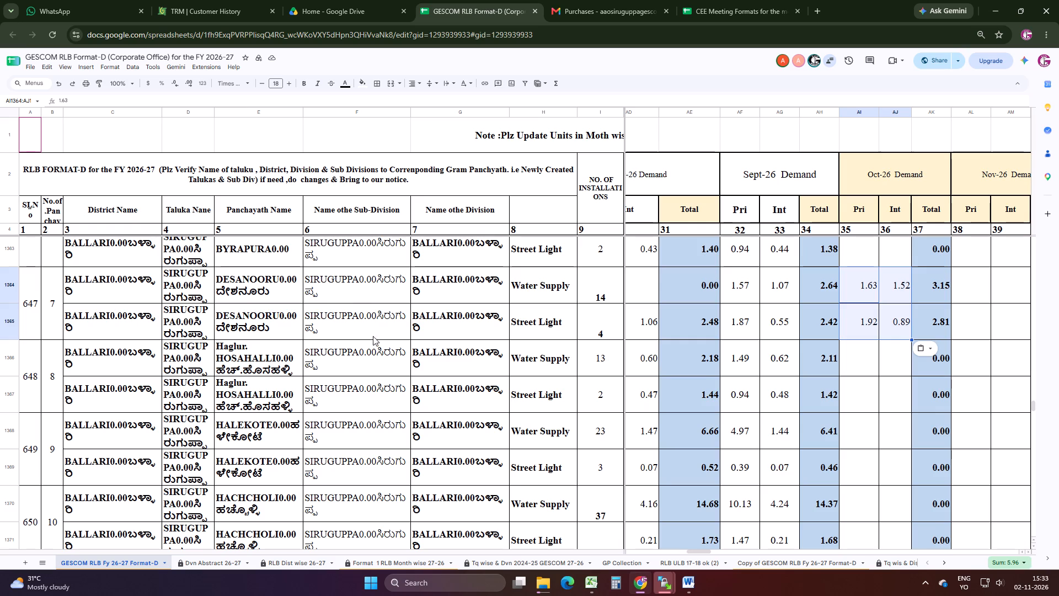
left_click(644, 583)
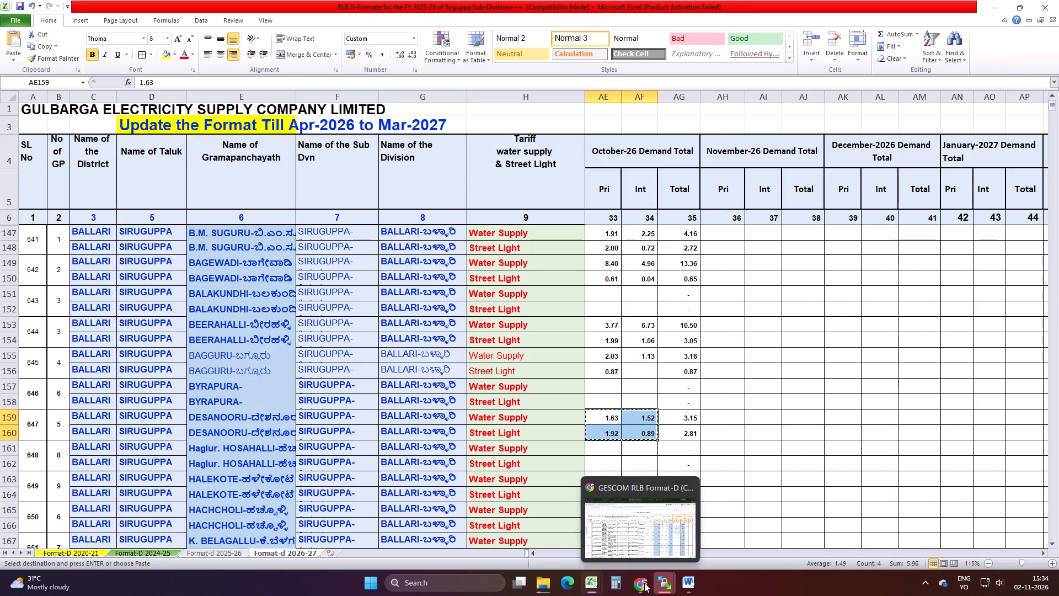
scroll(740, 471, "down", 2)
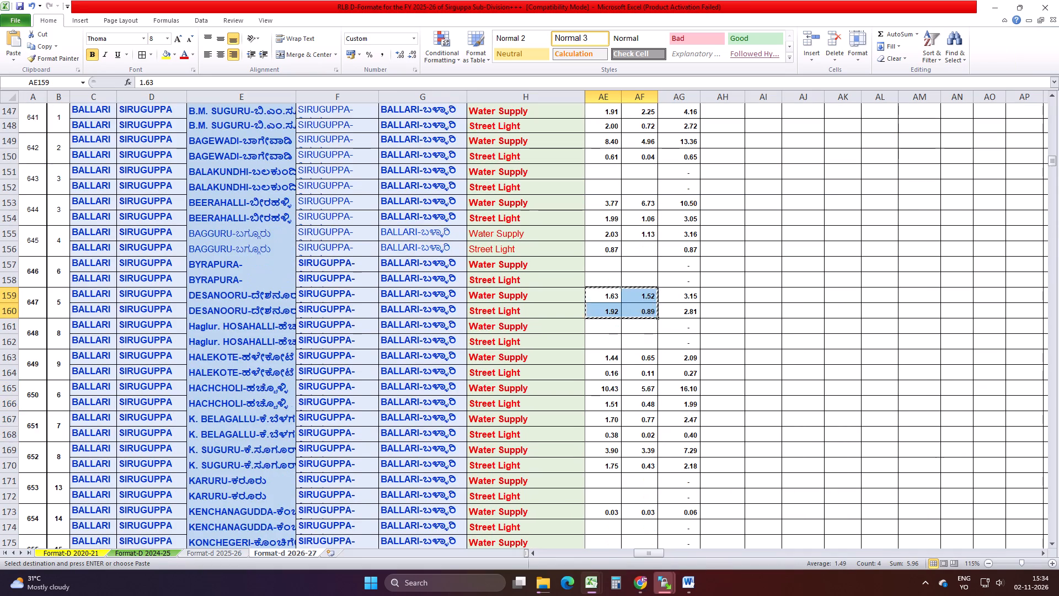
scroll(740, 471, "down", 1)
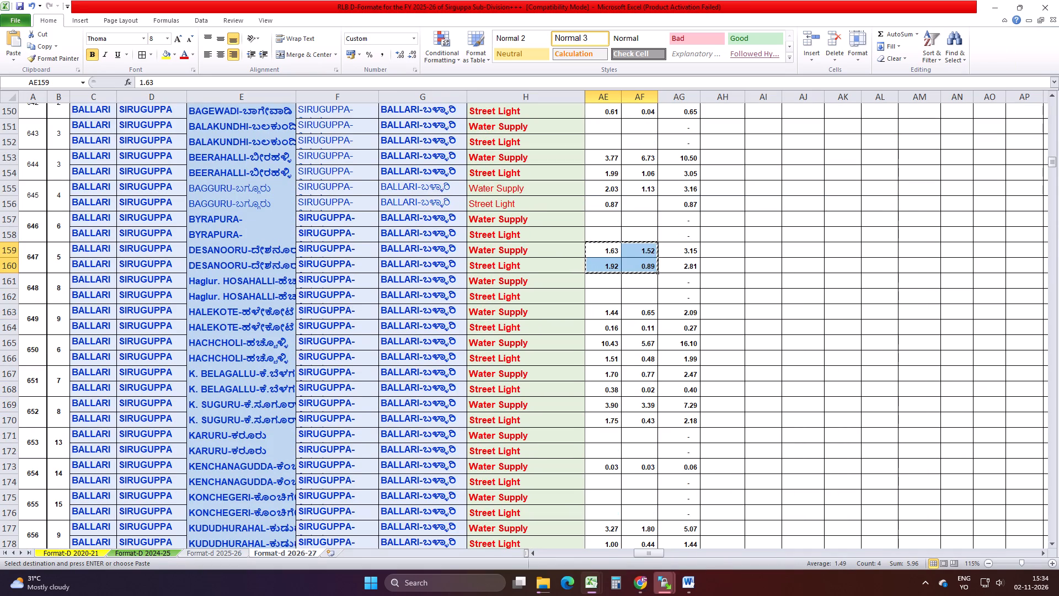
left_click_drag(609, 314, 641, 411)
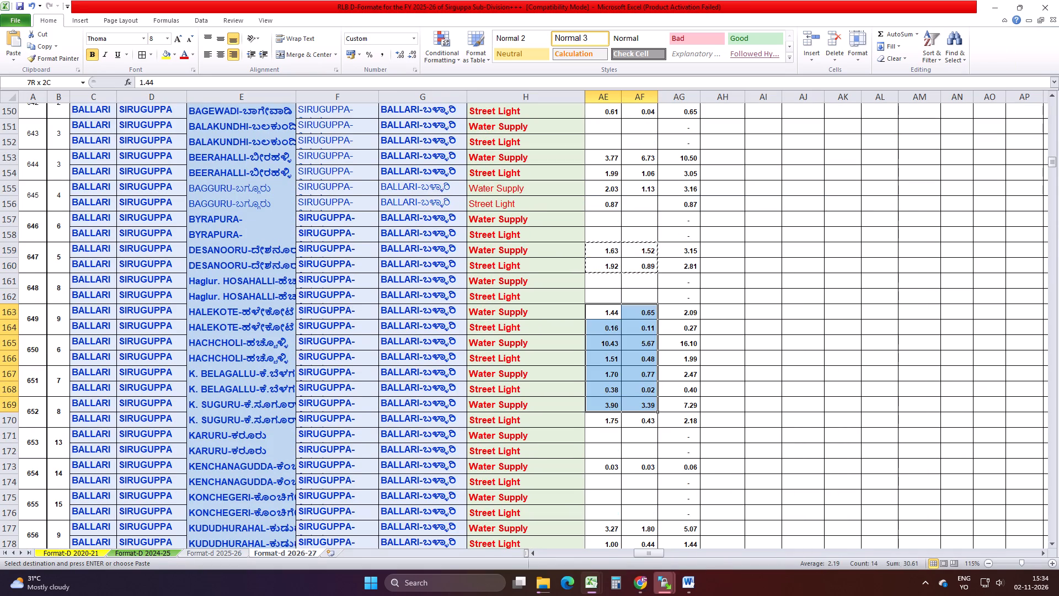
left_click_drag(641, 411, 641, 418)
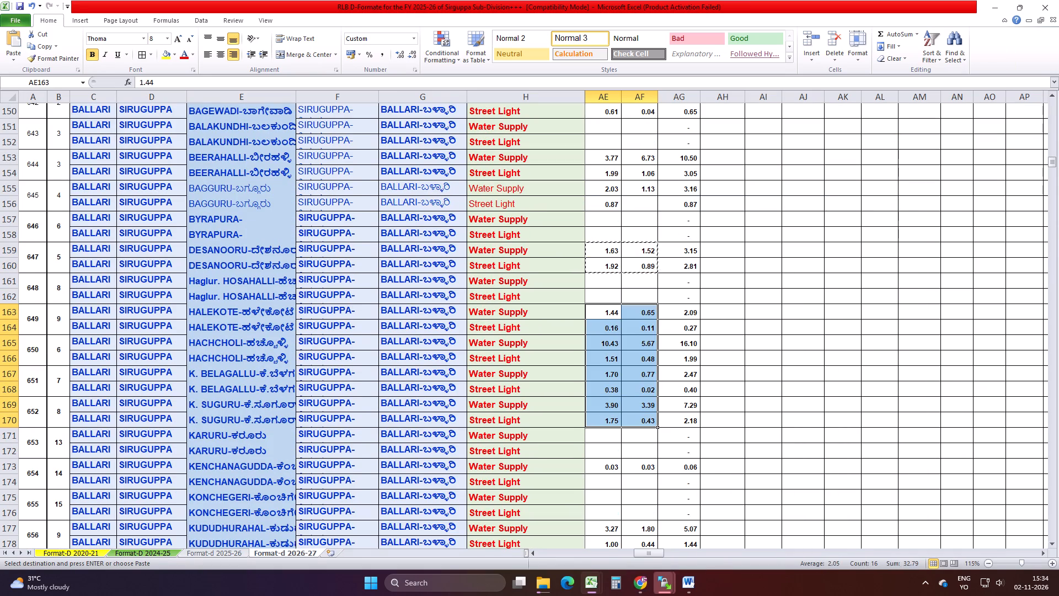
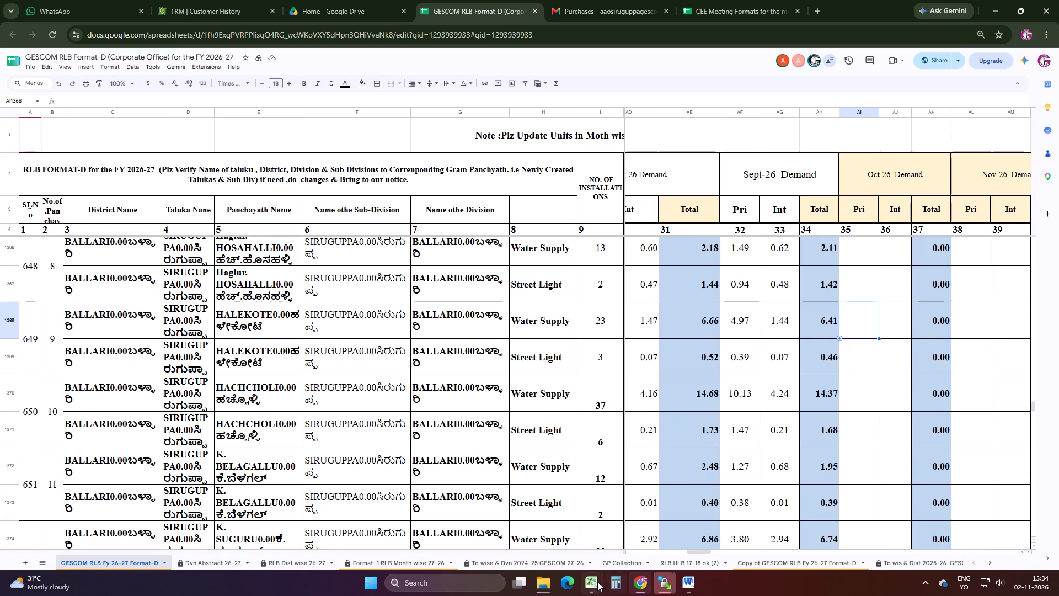
Copy Halekote's and Hachcholi's October-26 Pri and Int figures from the Excel workbook into their Oct-26 cells in the Google Sheet as values only.
left_click(706, 531)
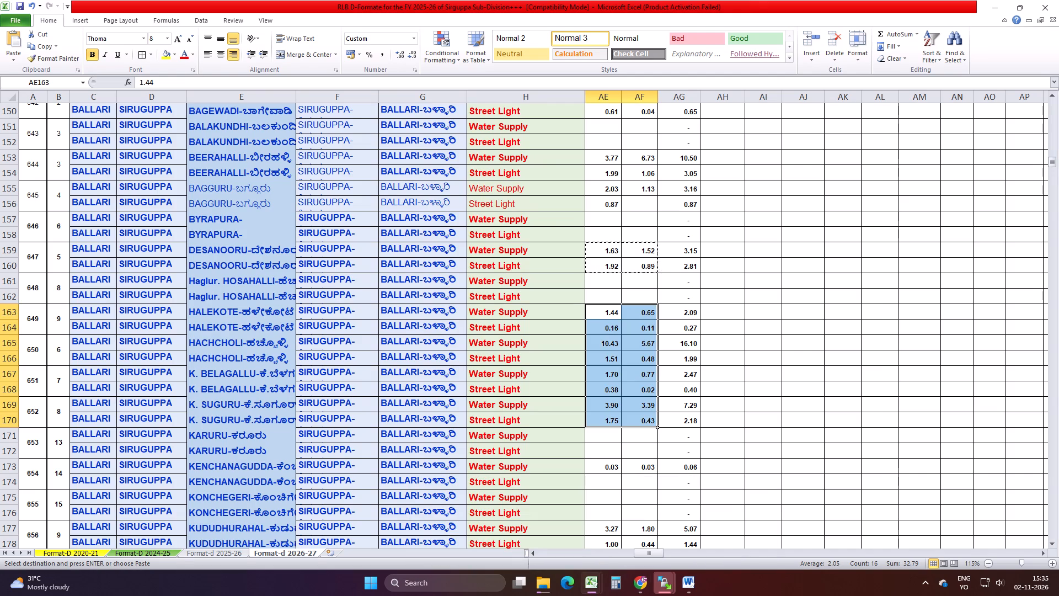
left_click_drag(608, 312, 628, 360)
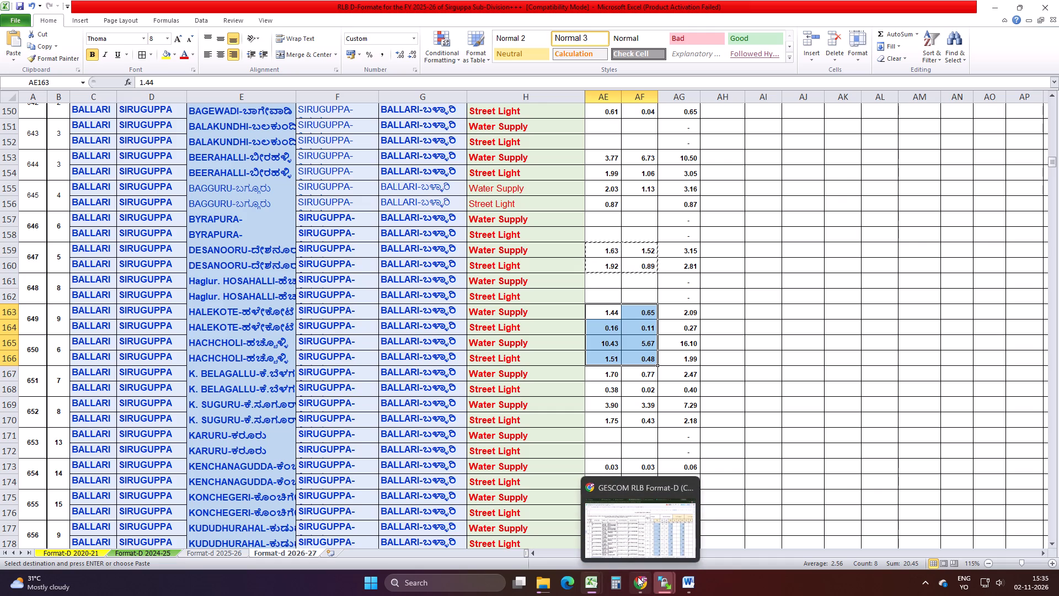
left_click(748, 373)
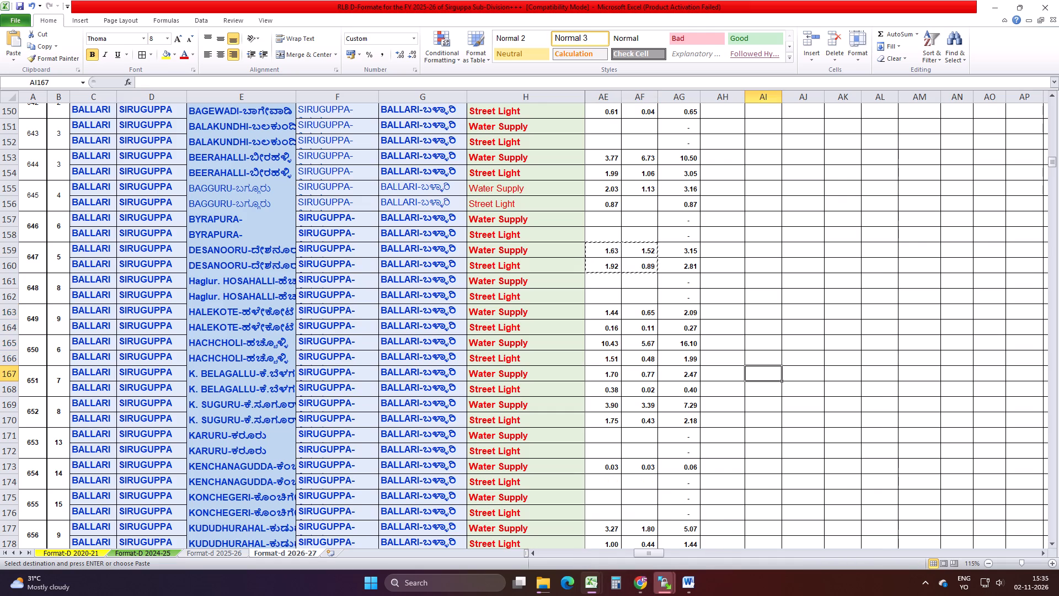
left_click_drag(610, 315, 634, 359)
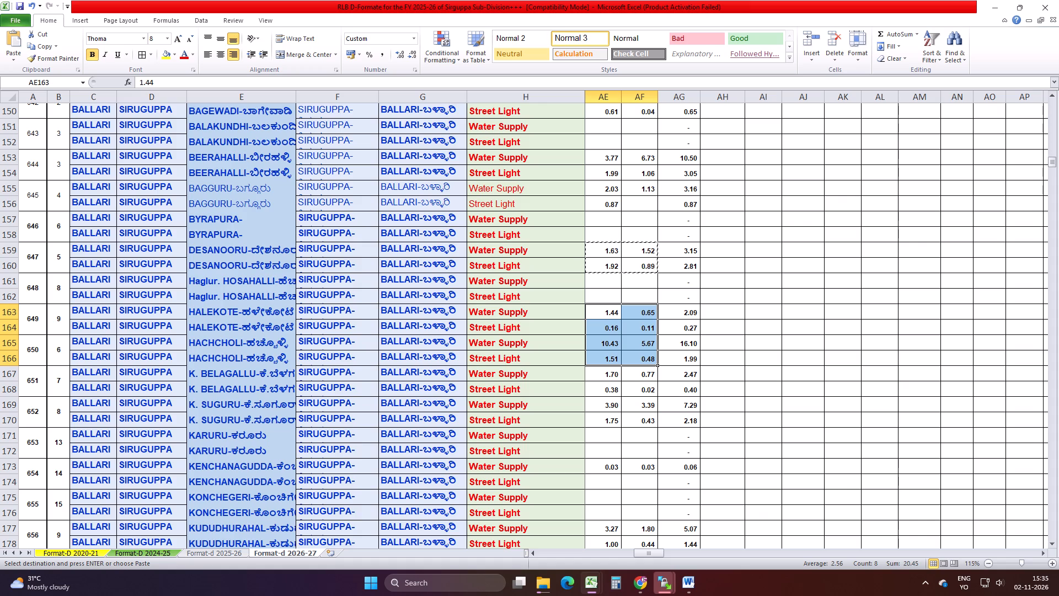
left_click(611, 314)
left_click_drag(608, 311, 646, 357)
key("ctrl+c")
left_click(648, 580)
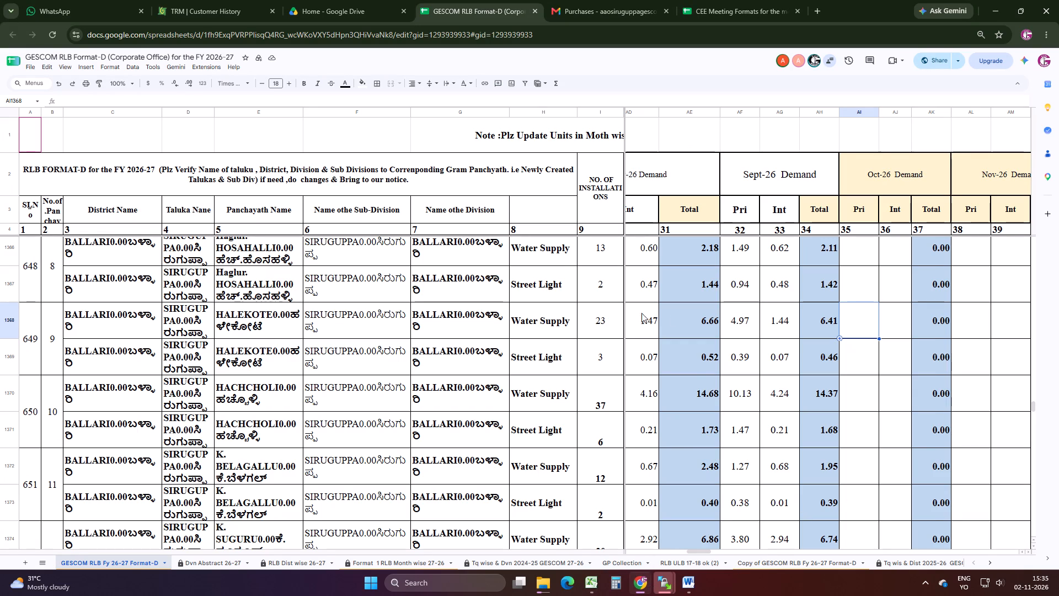
right_click(860, 318)
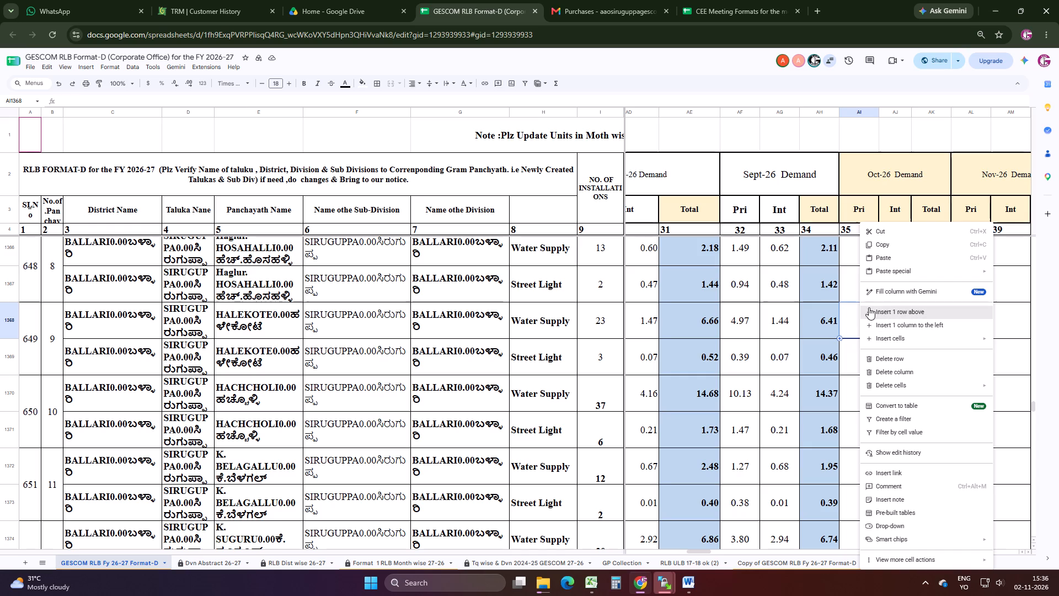
left_click(798, 269)
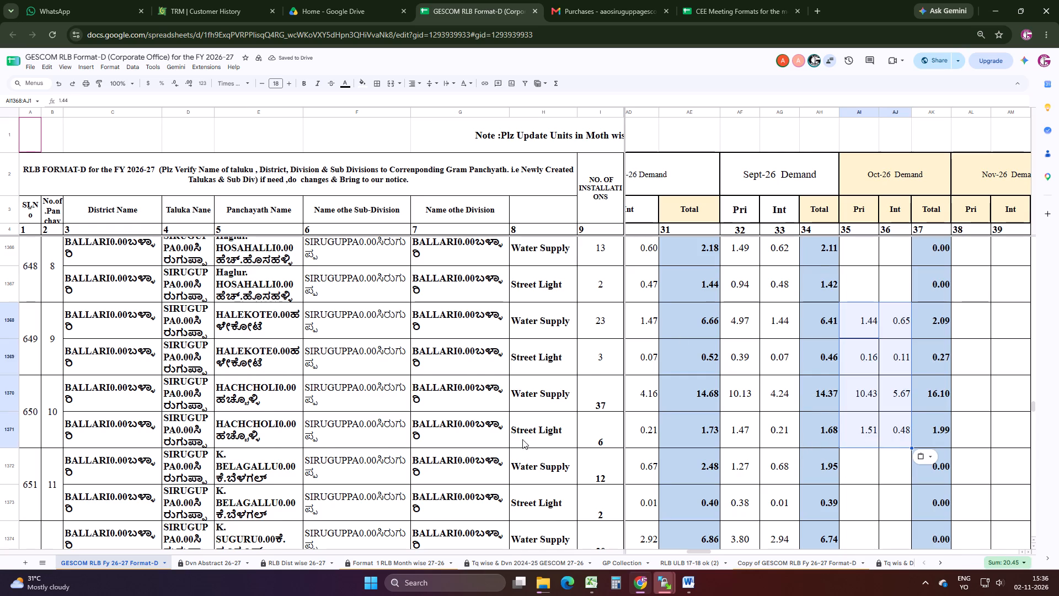
scroll(950, 476, "down", 2)
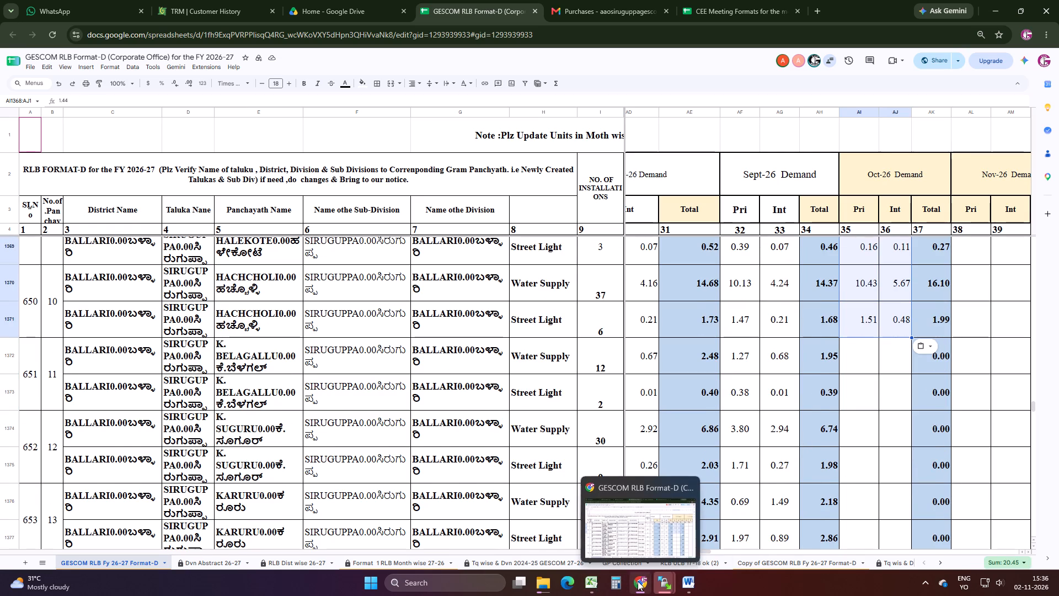
left_click(638, 581)
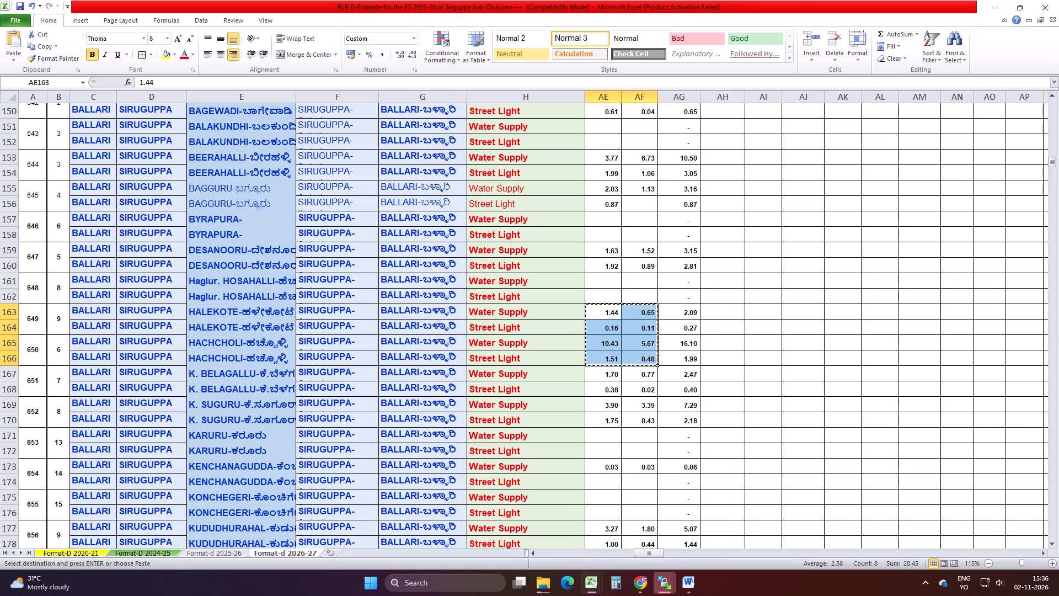
left_click_drag(614, 368, 645, 418)
key("ctrl+c")
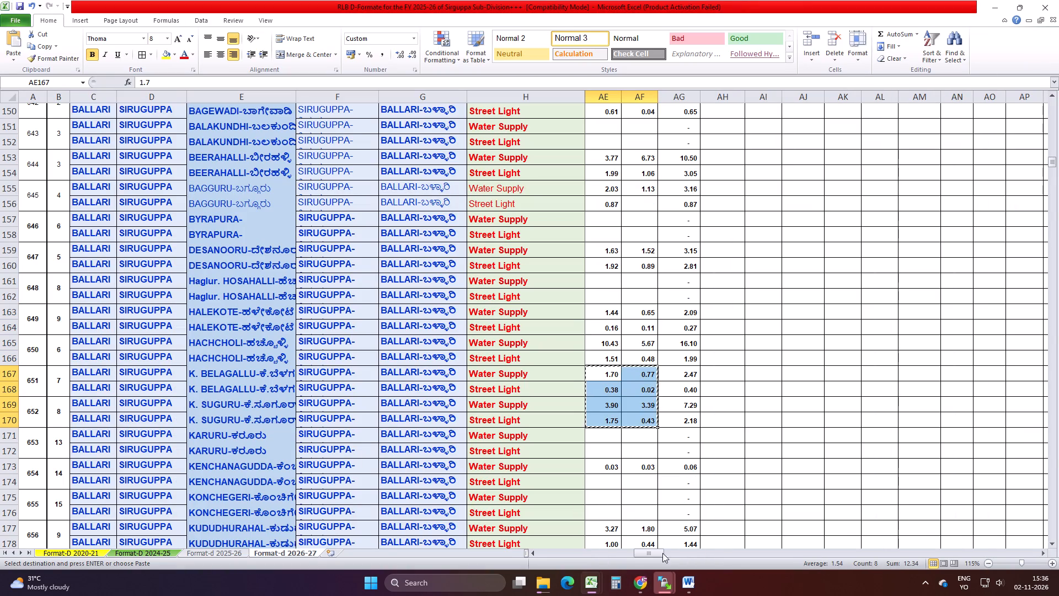
left_click(643, 574)
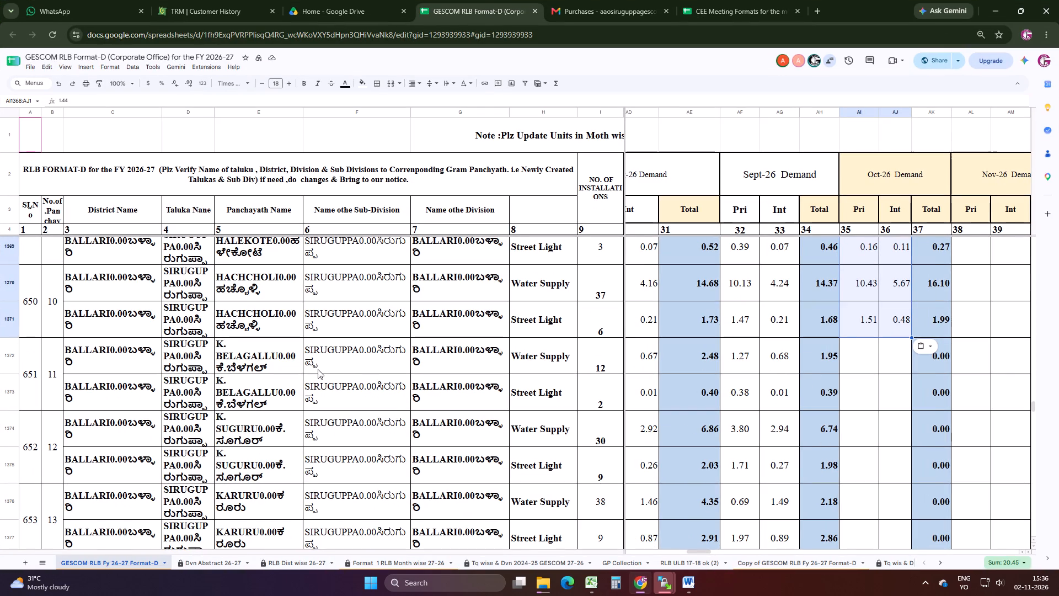
key("alt+Tab")
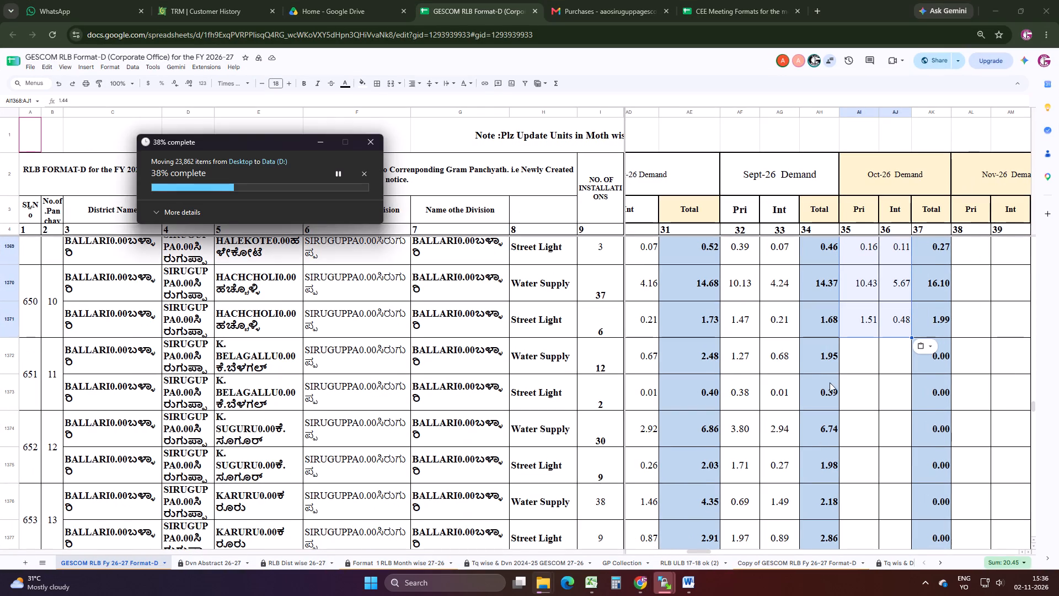
key("alt+Tab")
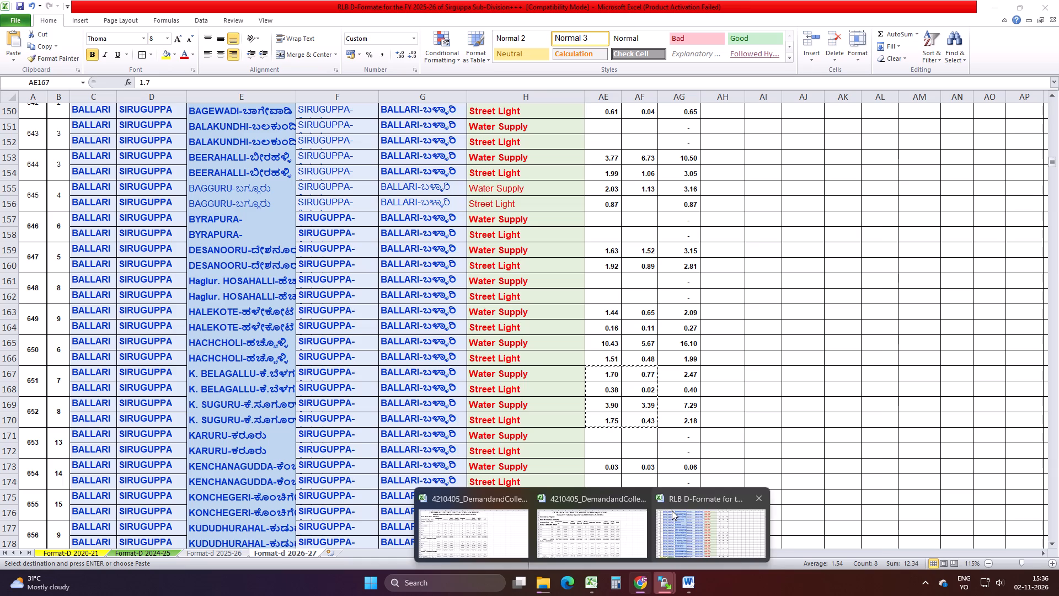
left_click(672, 510)
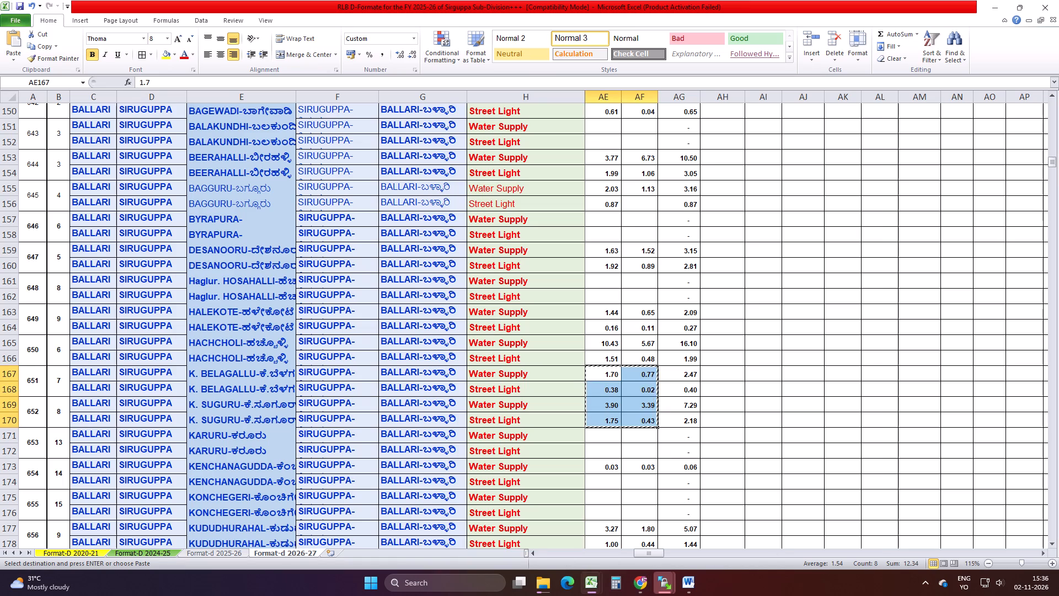
left_click(630, 579)
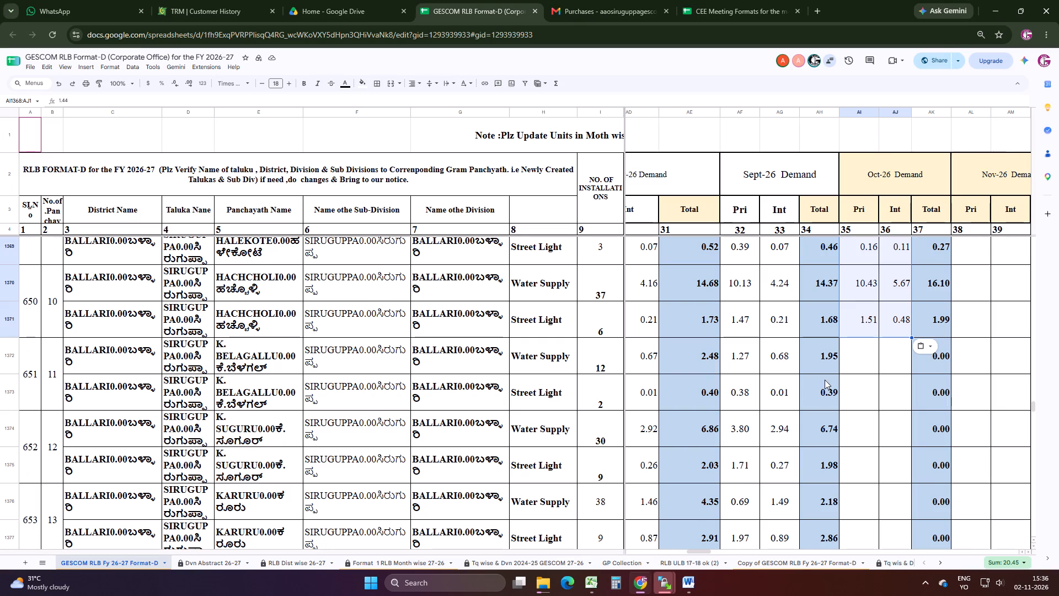
left_click(855, 370)
left_click(855, 357)
right_click(855, 357)
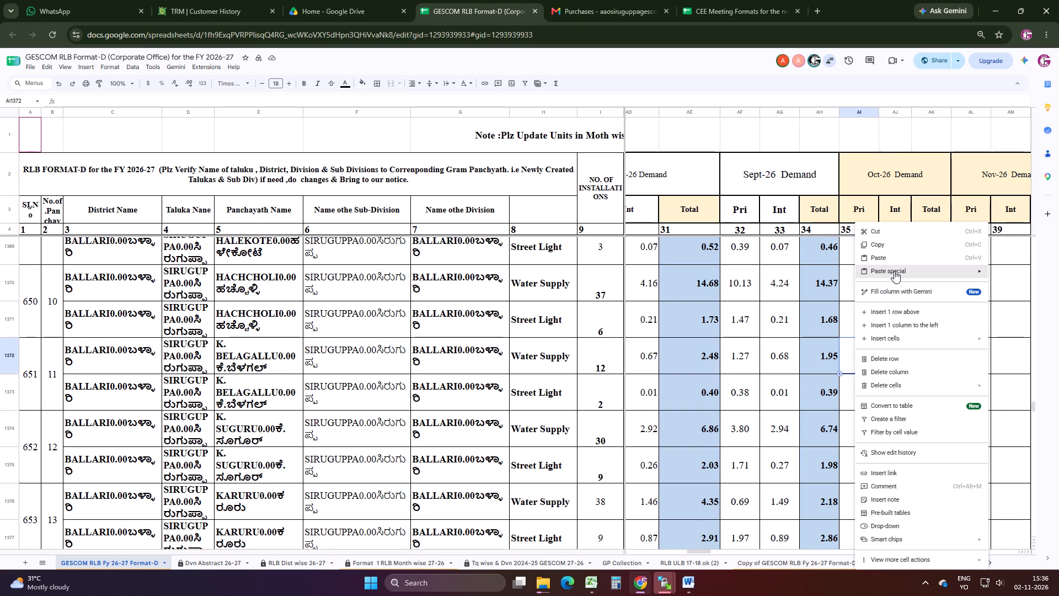
left_click(789, 273)
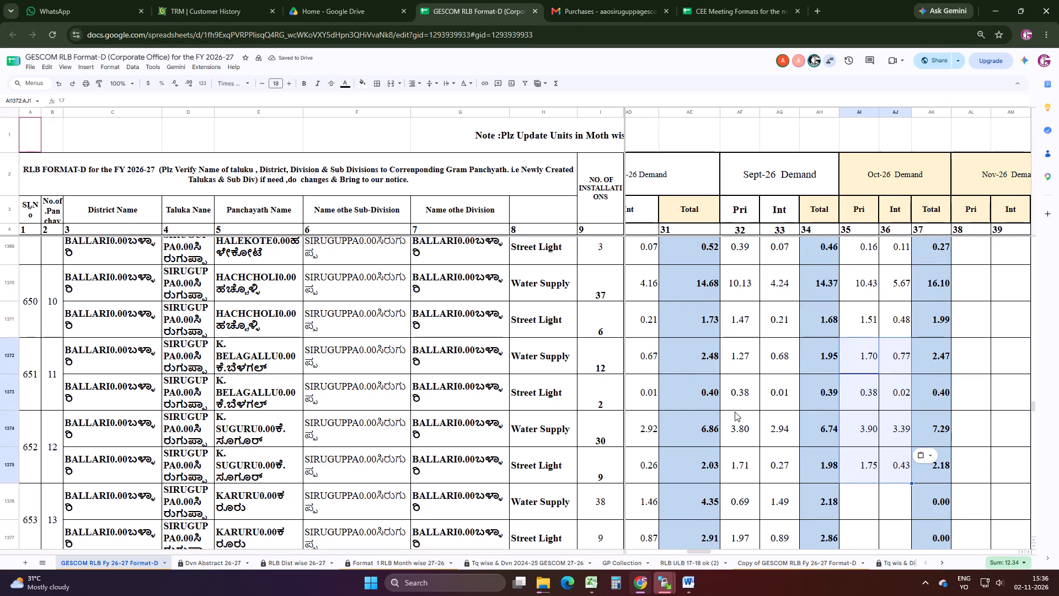
Copy Kenchanagudda's Water Supply Pri and Int figures, both 0.03, from the Excel workbook into its Oct-26 Google Sheet cells as values only.
scroll(735, 412, "down", 2)
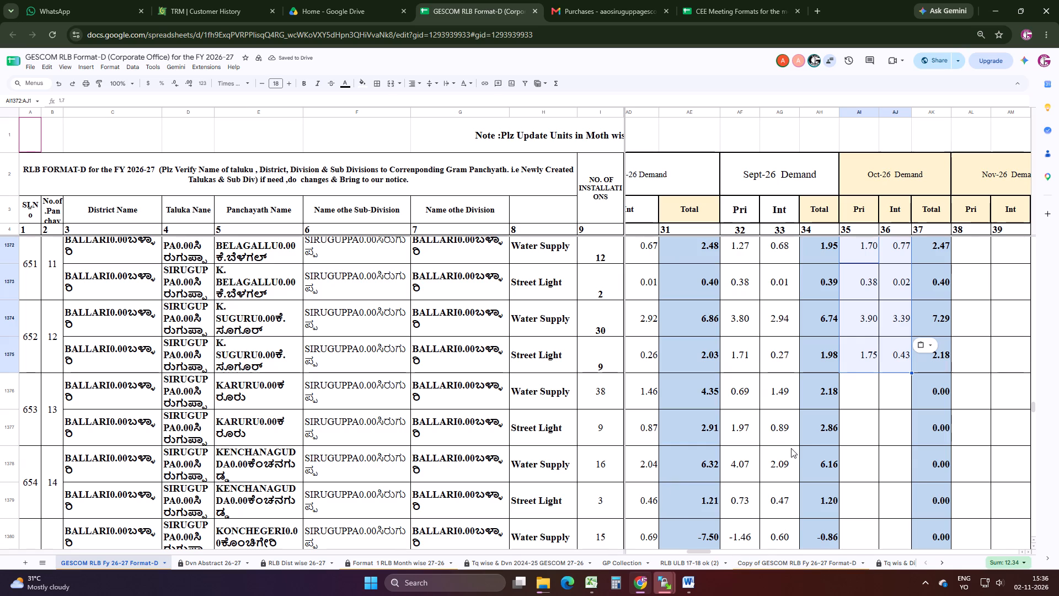
scroll(791, 448, "down", 1)
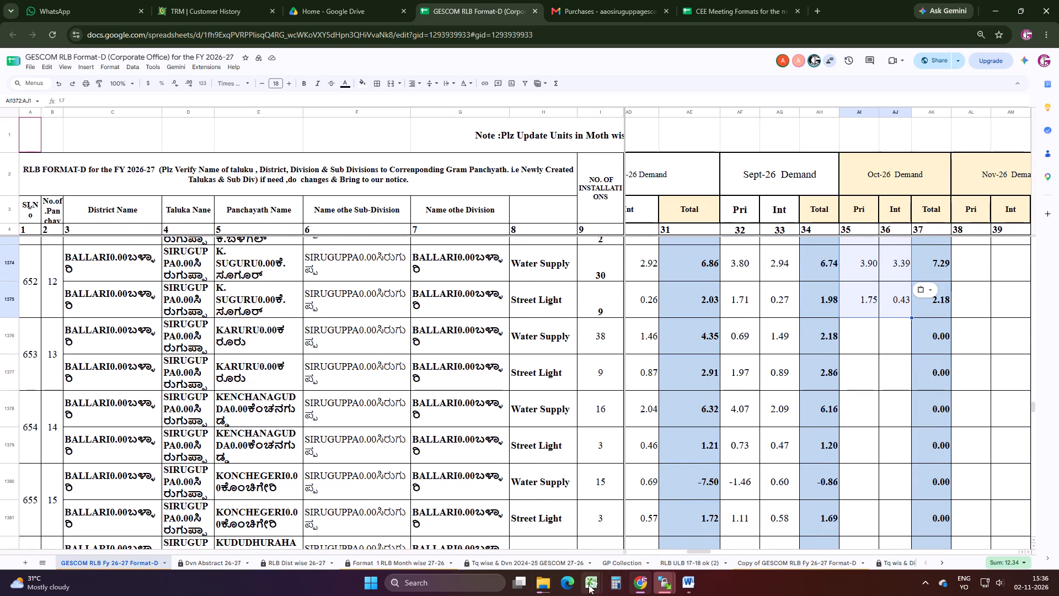
left_click(708, 526)
scroll(596, 509, "down", 1)
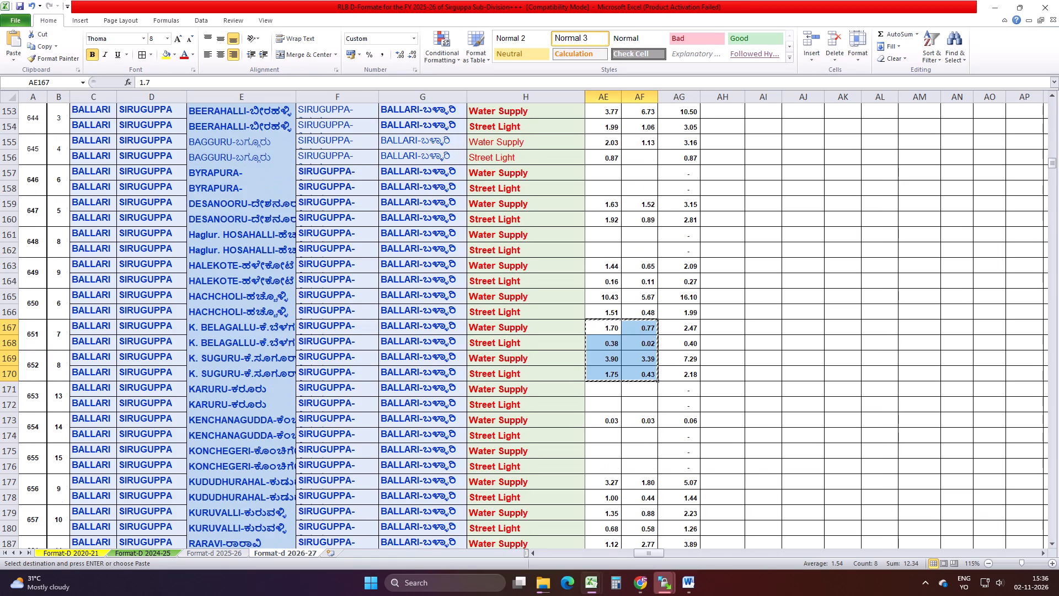
scroll(594, 509, "down", 1)
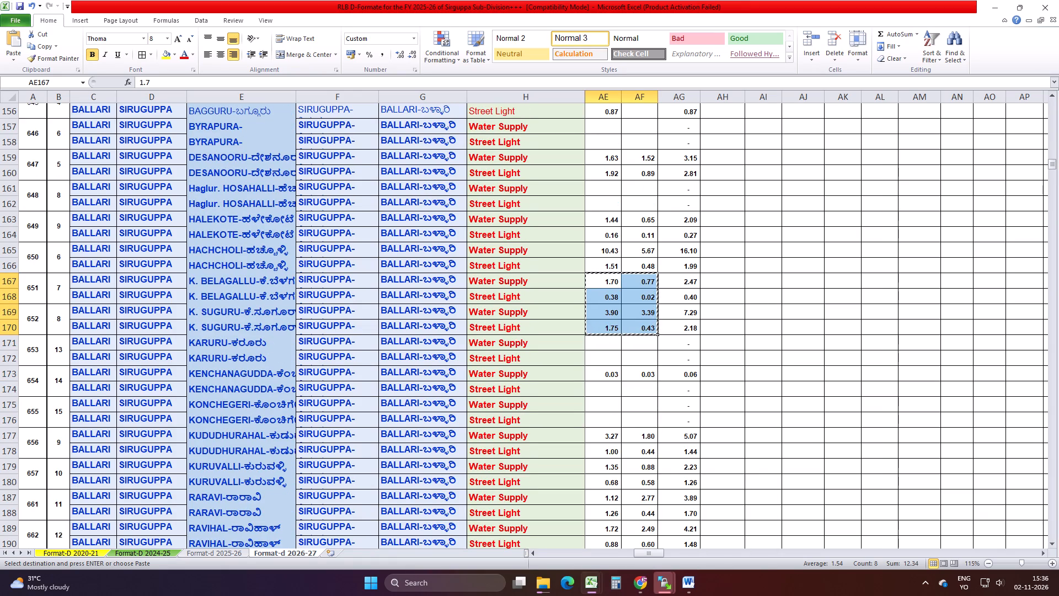
left_click_drag(607, 374, 636, 375)
key("ctrl+c")
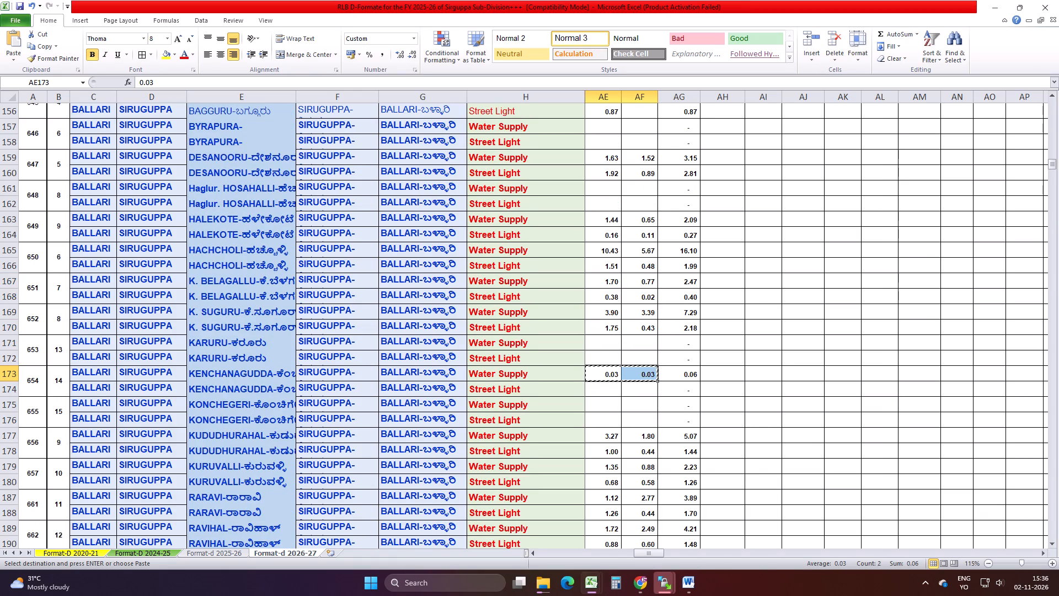
left_click(637, 589)
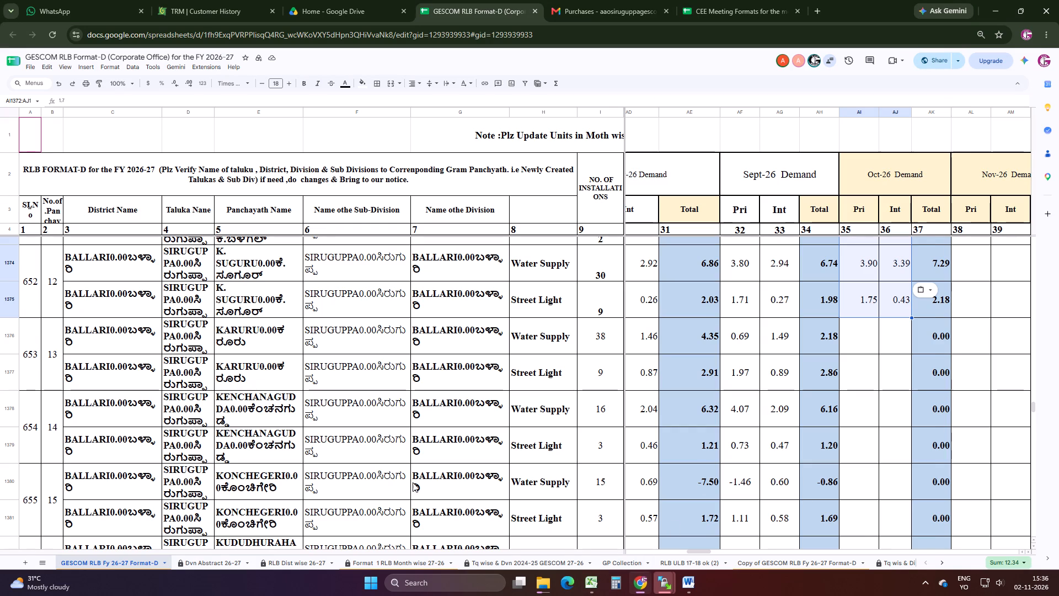
left_click(640, 587)
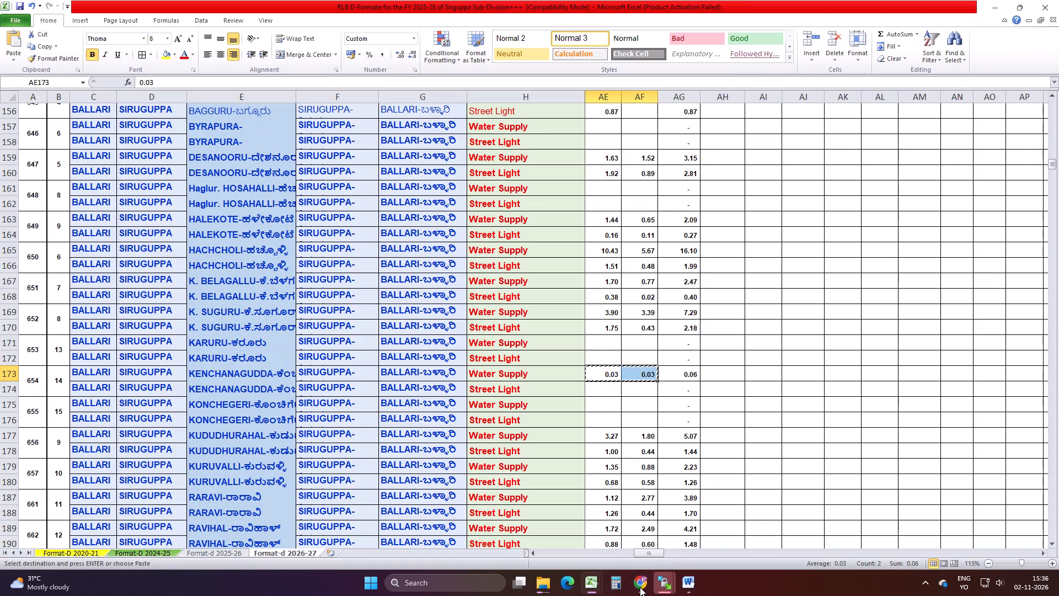
left_click(640, 587)
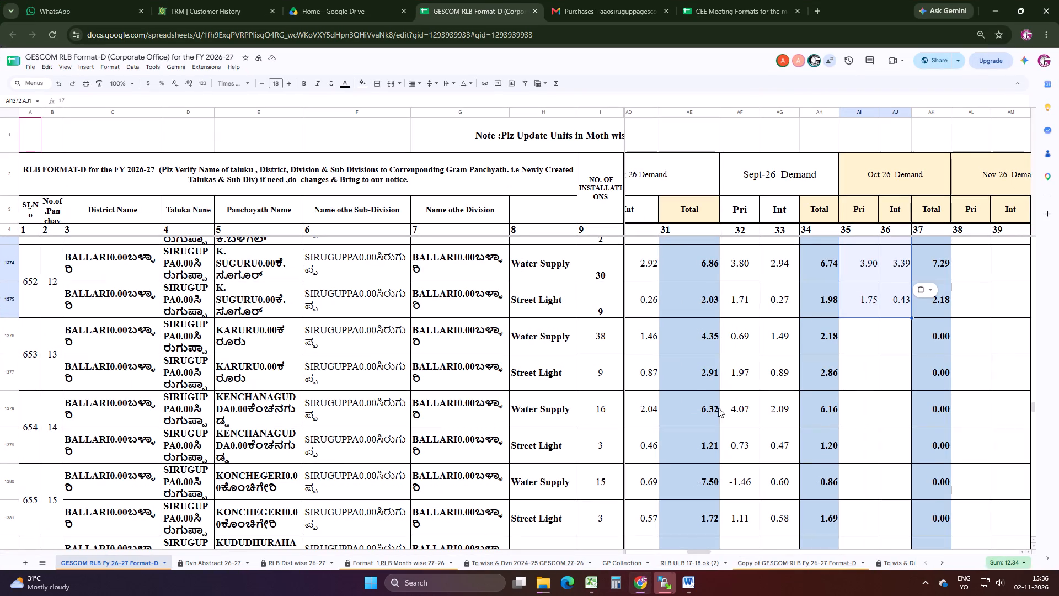
left_click(865, 410)
right_click(865, 410)
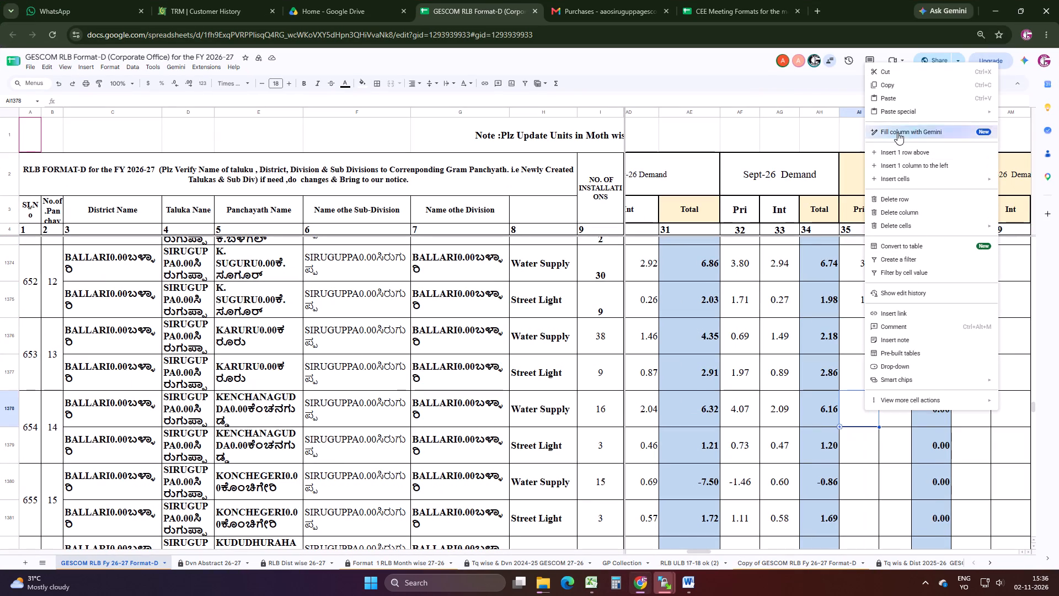
left_click(785, 115)
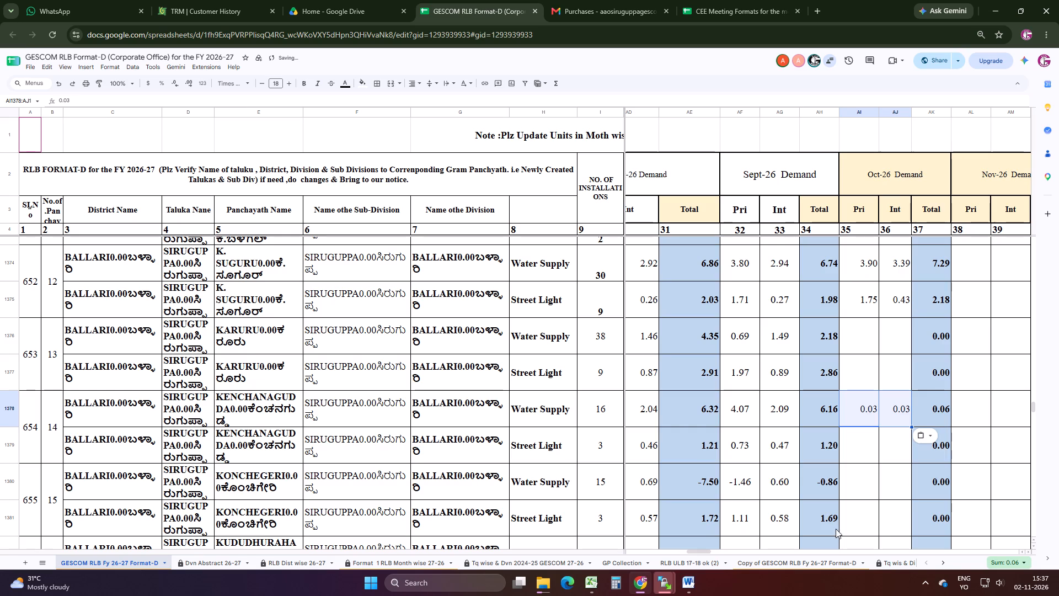
Copy Kududhurahal's and Kuruvalli's October-26 Pri and Int figures from the Excel workbook into their Oct-26 Google Sheet cells as values only.
left_click(639, 586)
scroll(631, 443, "down", 2)
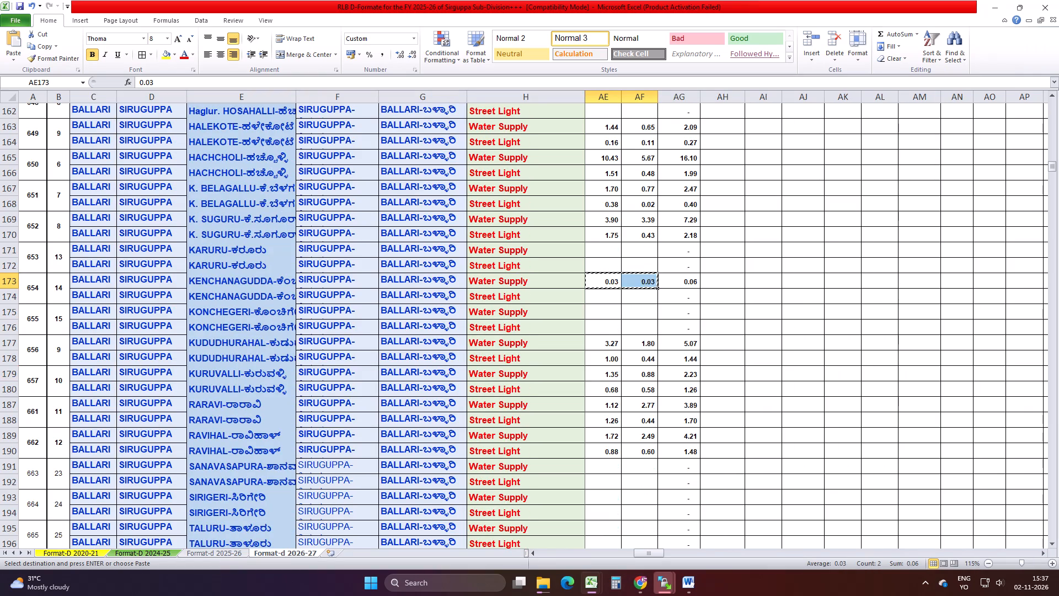
left_click_drag(615, 339, 622, 345)
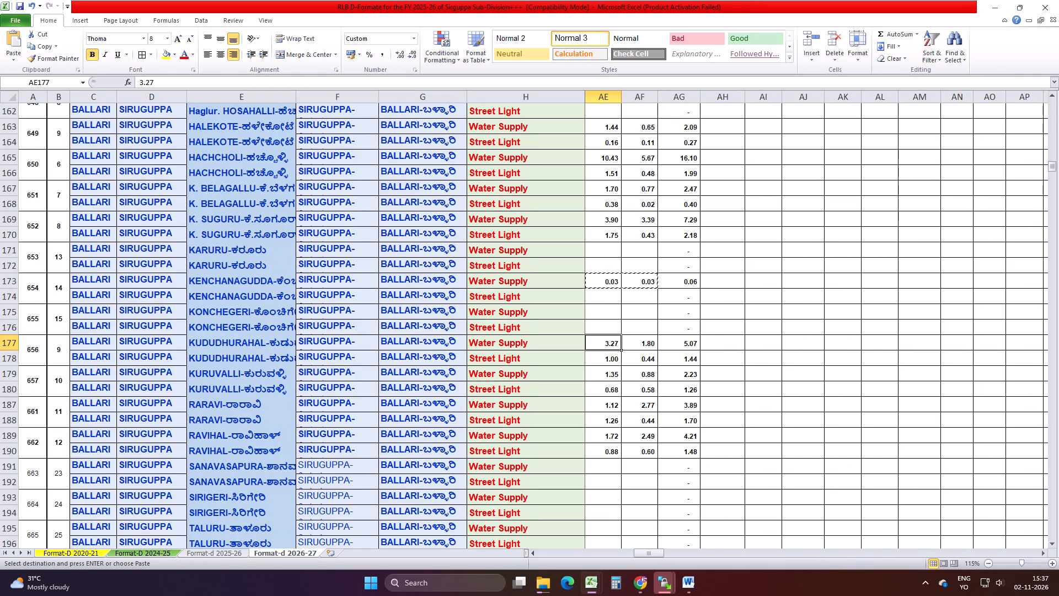
left_click_drag(622, 345, 640, 394)
key("ctrl+c")
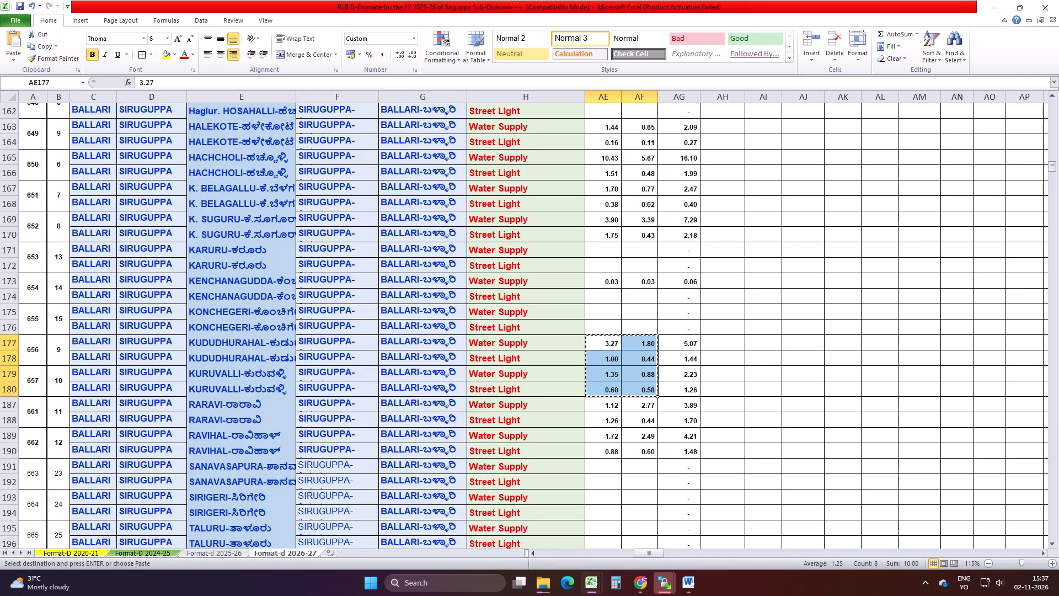
left_click(636, 581)
scroll(836, 479, "down", 3)
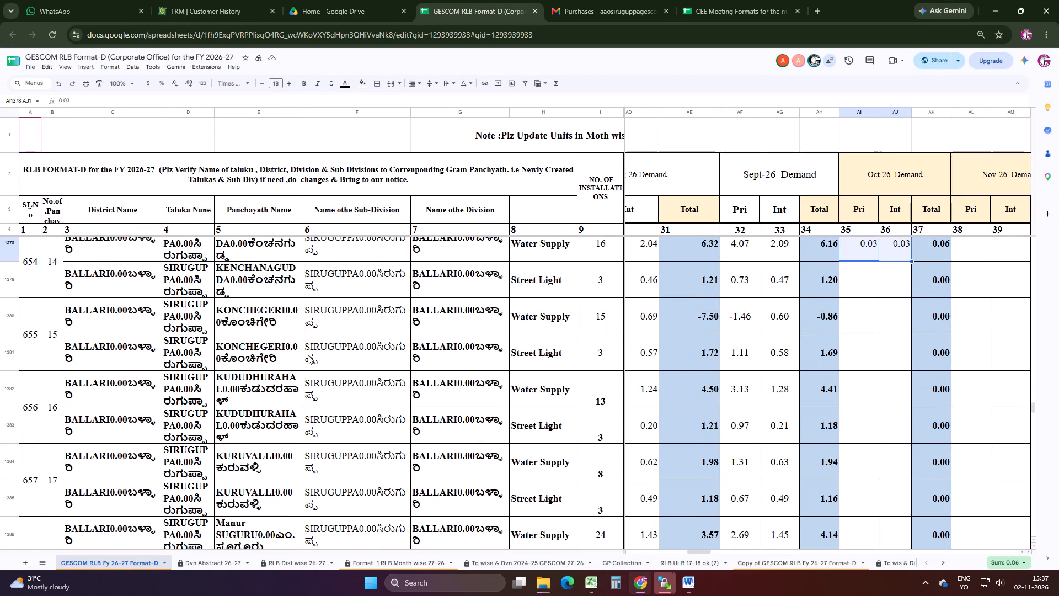
scroll(285, 432, "down", 1)
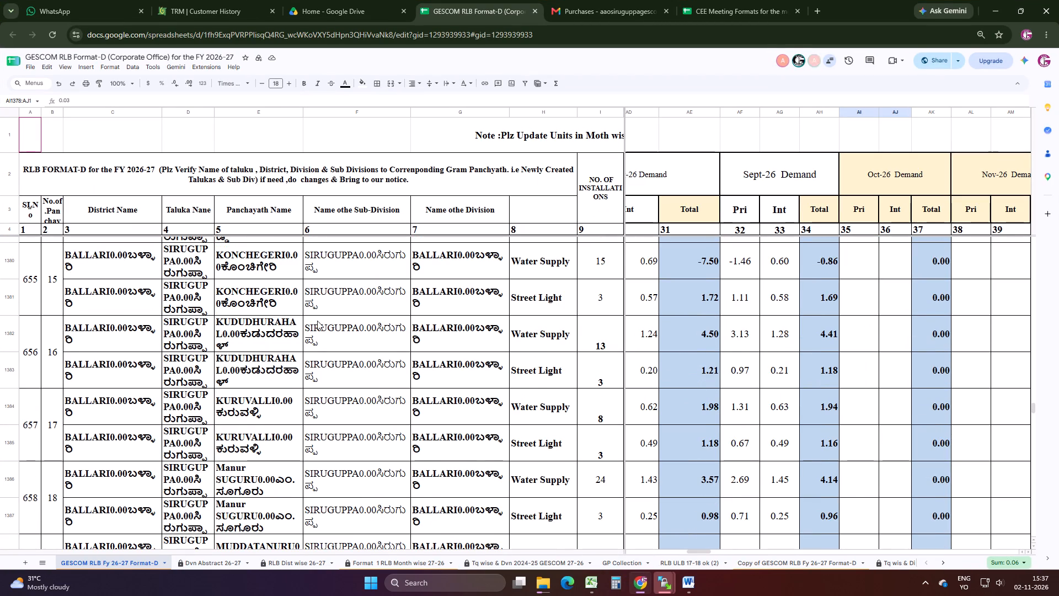
left_click(859, 335)
right_click(859, 335)
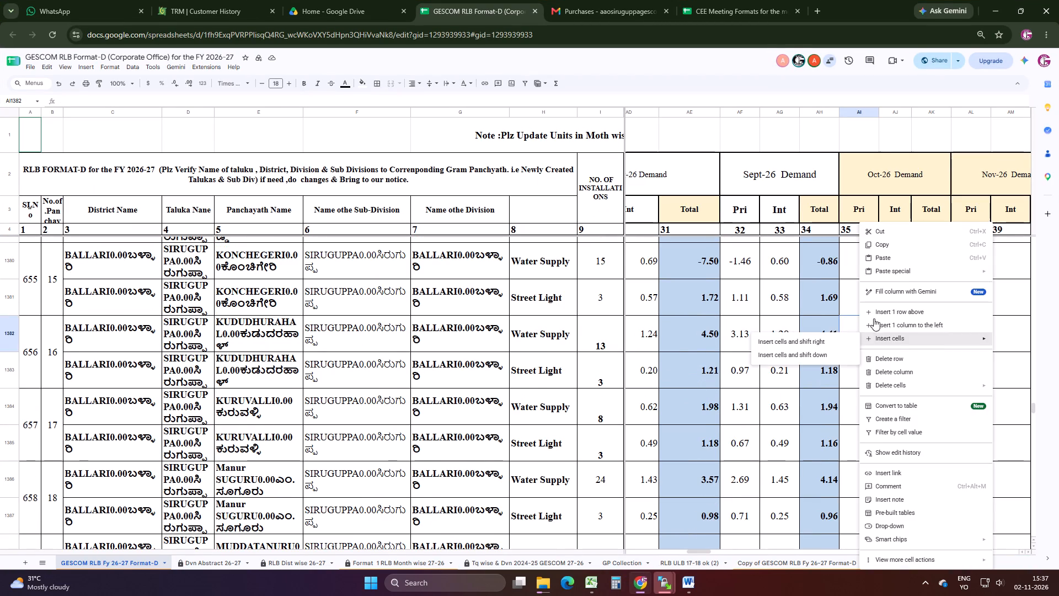
left_click(784, 266)
left_click(786, 274)
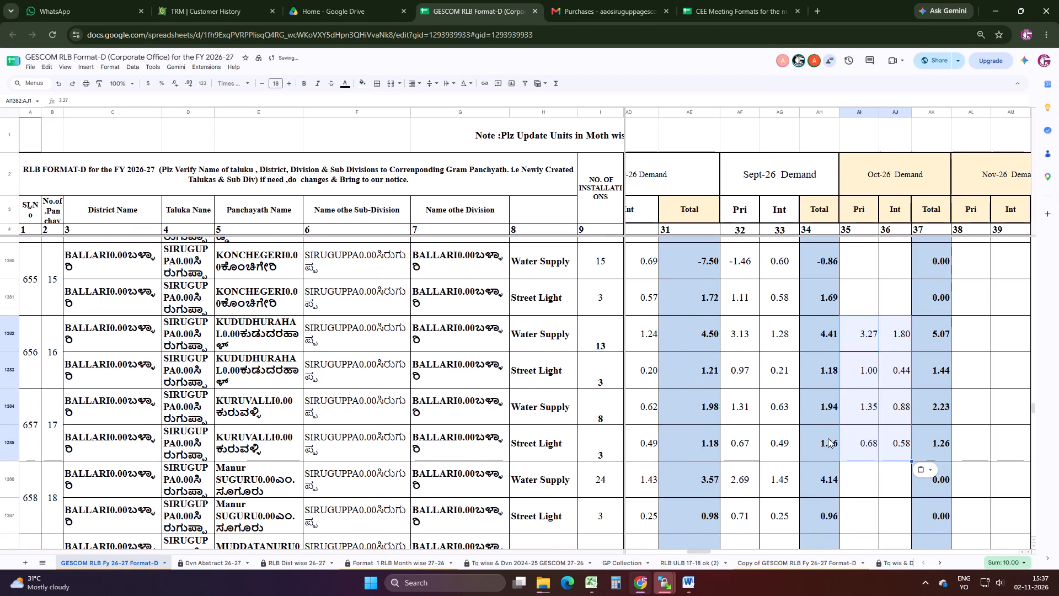
Copy Raravi's and Ravihal's October-26 Pri and Int figures from the Excel workbook into their Oct-26 Google Sheet cells as values only.
scroll(857, 476, "down", 2)
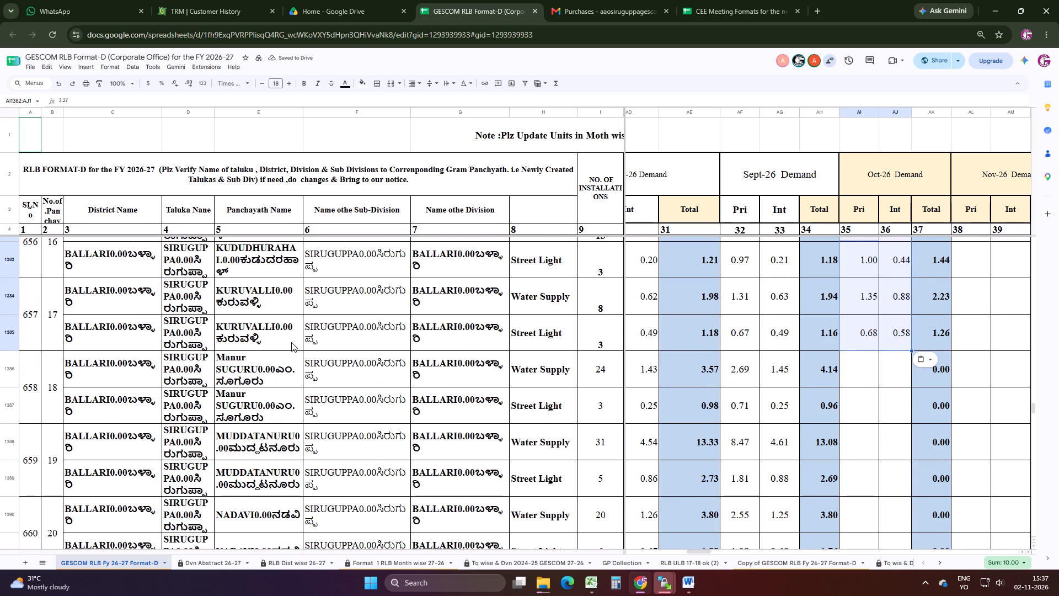
scroll(554, 519, "down", 1)
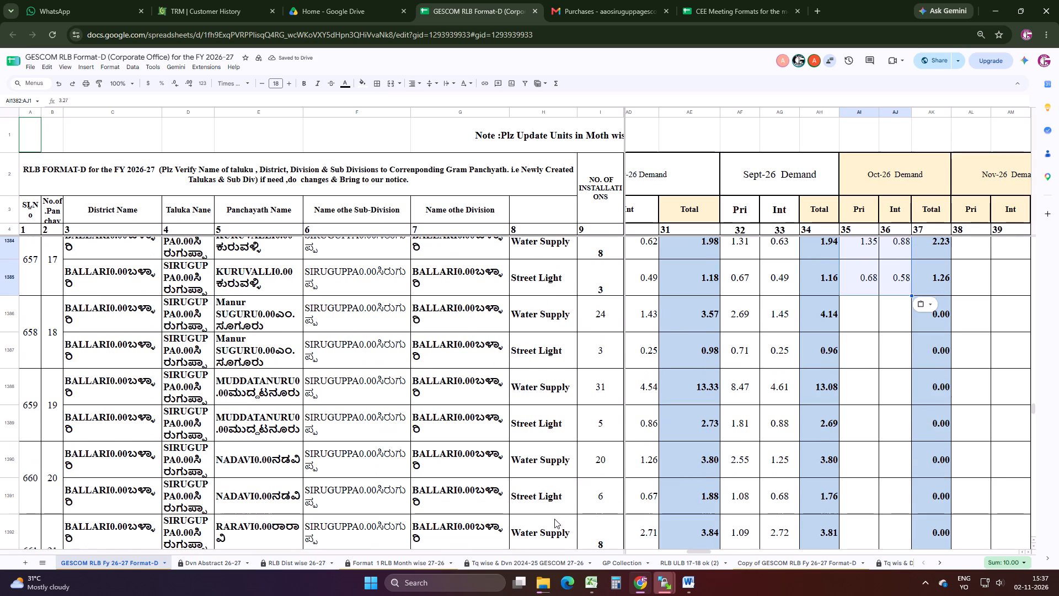
left_click(646, 580)
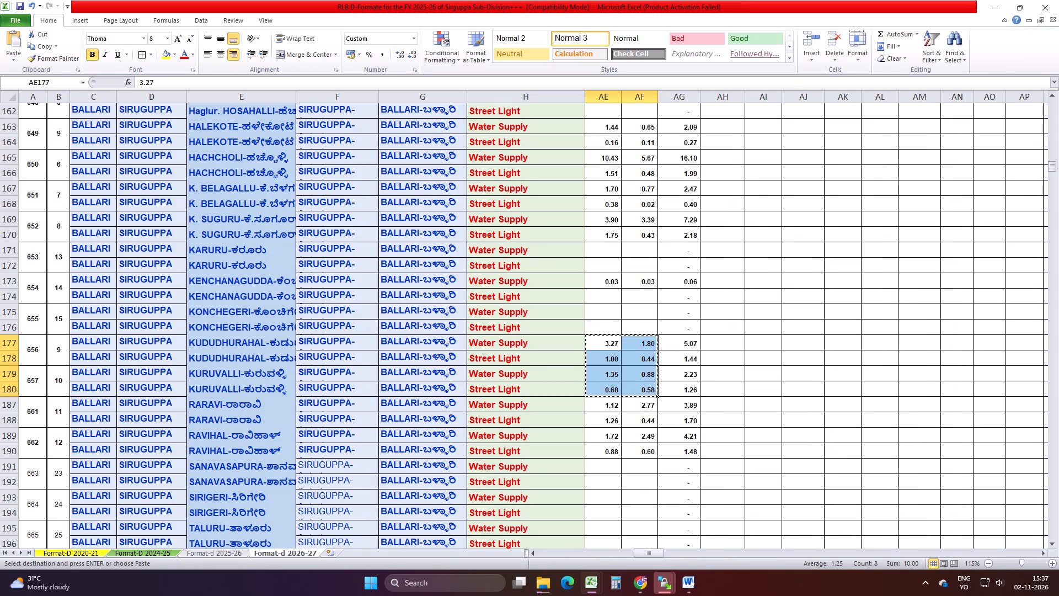
left_click_drag(617, 403, 641, 455)
key("ctrl+c")
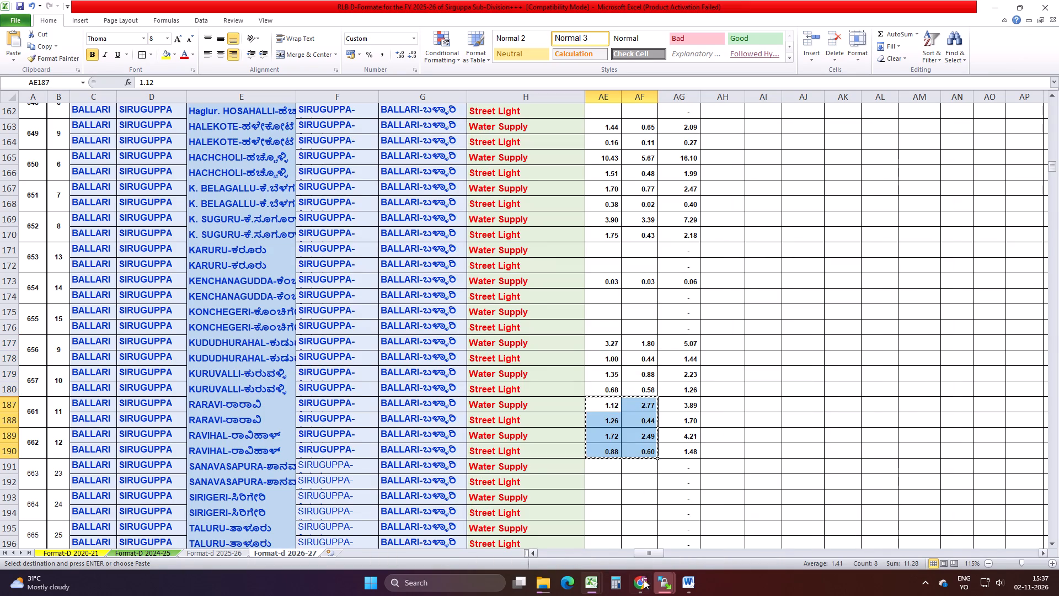
left_click(644, 582)
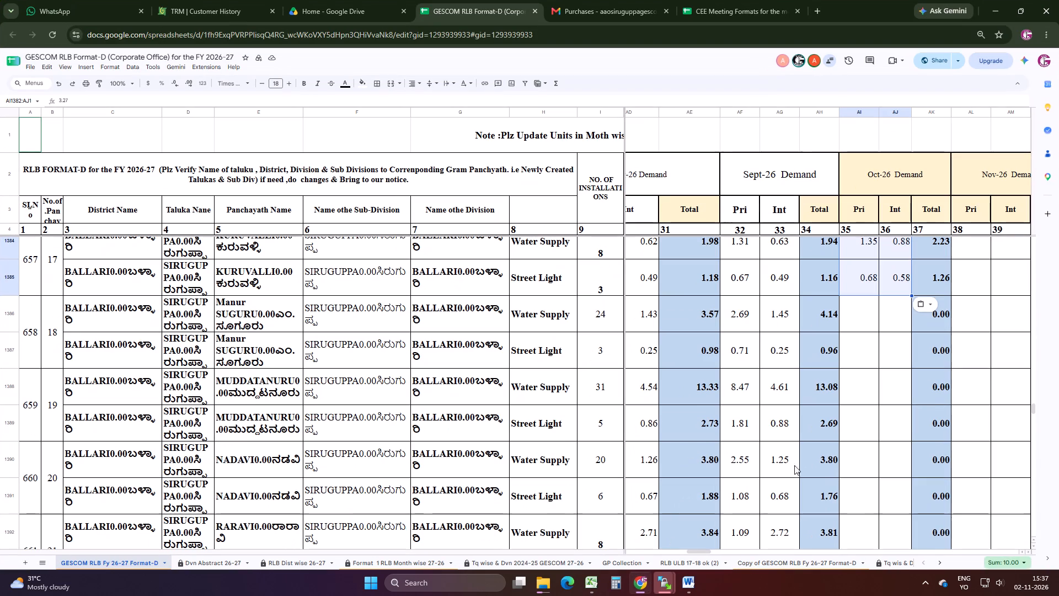
scroll(285, 461, "down", 1)
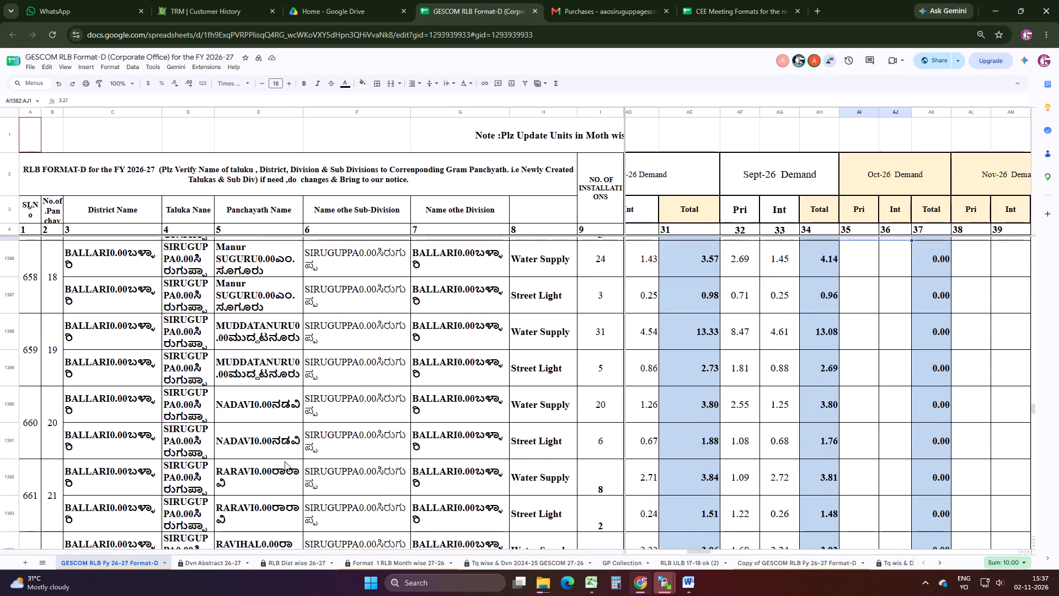
scroll(299, 419, "down", 1)
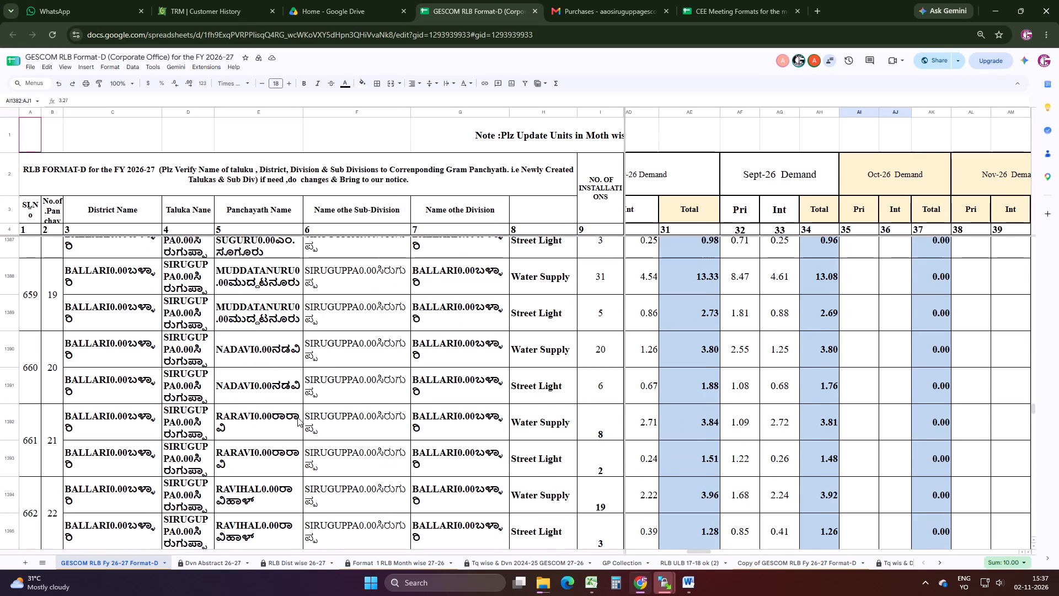
left_click(640, 580)
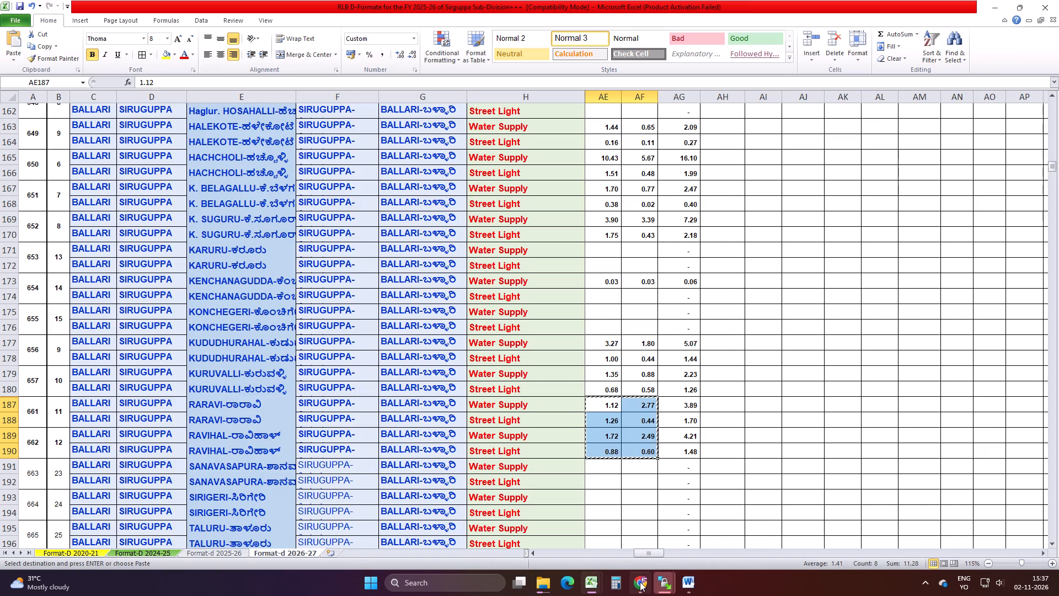
left_click(641, 582)
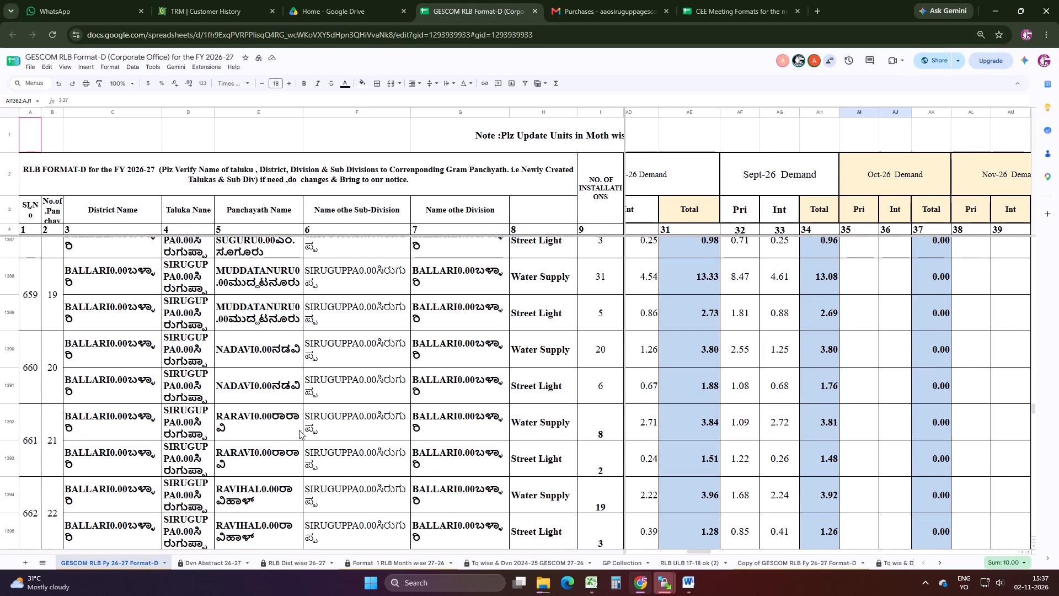
left_click(854, 421)
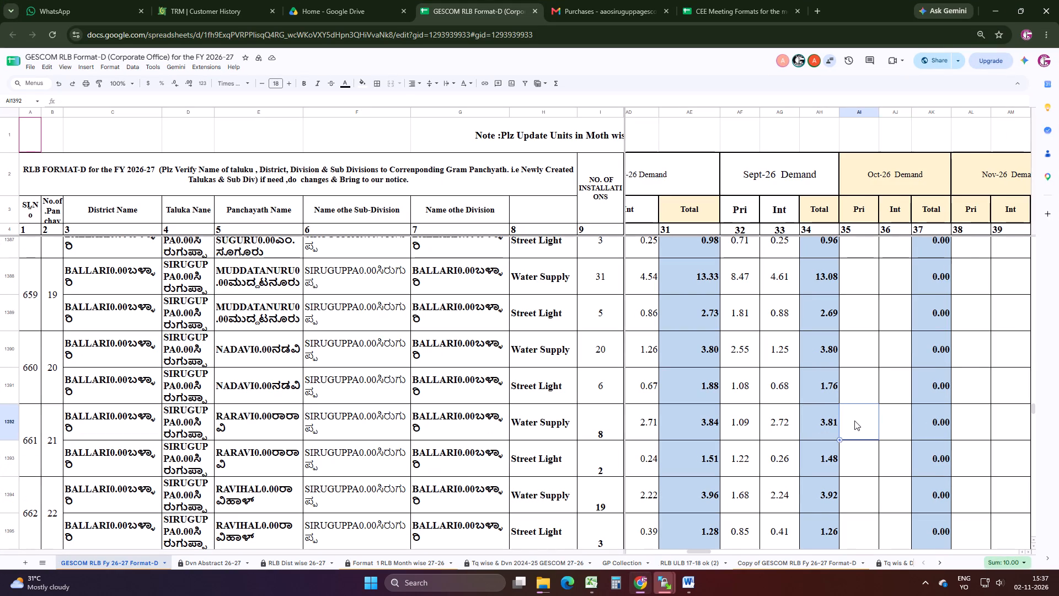
right_click(854, 421)
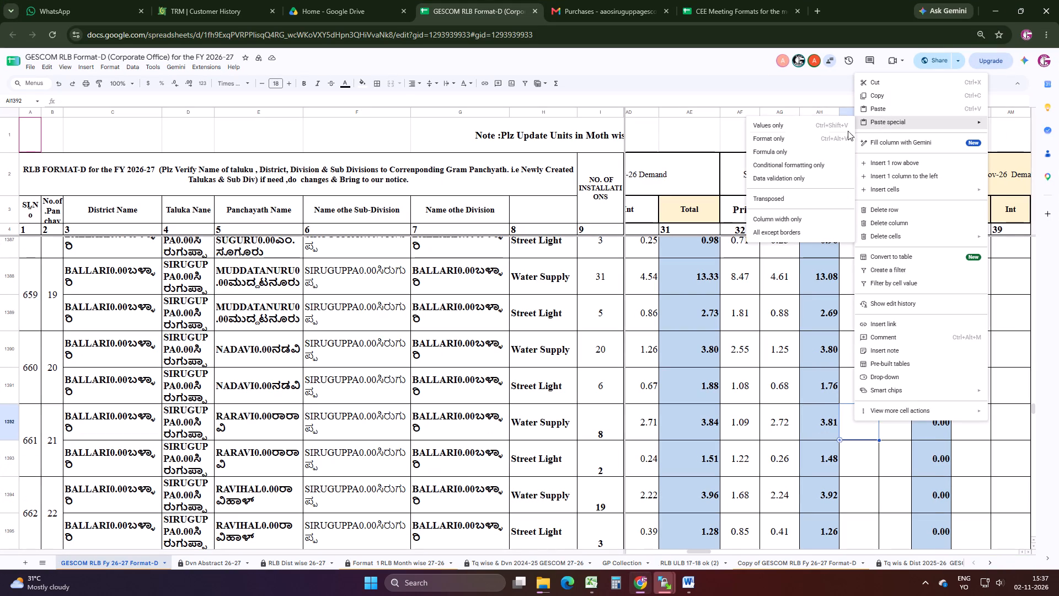
left_click(804, 125)
Copy Uppara Hosahalli's Water Supply Pri -0.15 and Int 0.01 from the Excel workbook into its Oct-26 Google Sheet cells as values only.
scroll(955, 430, "down", 2)
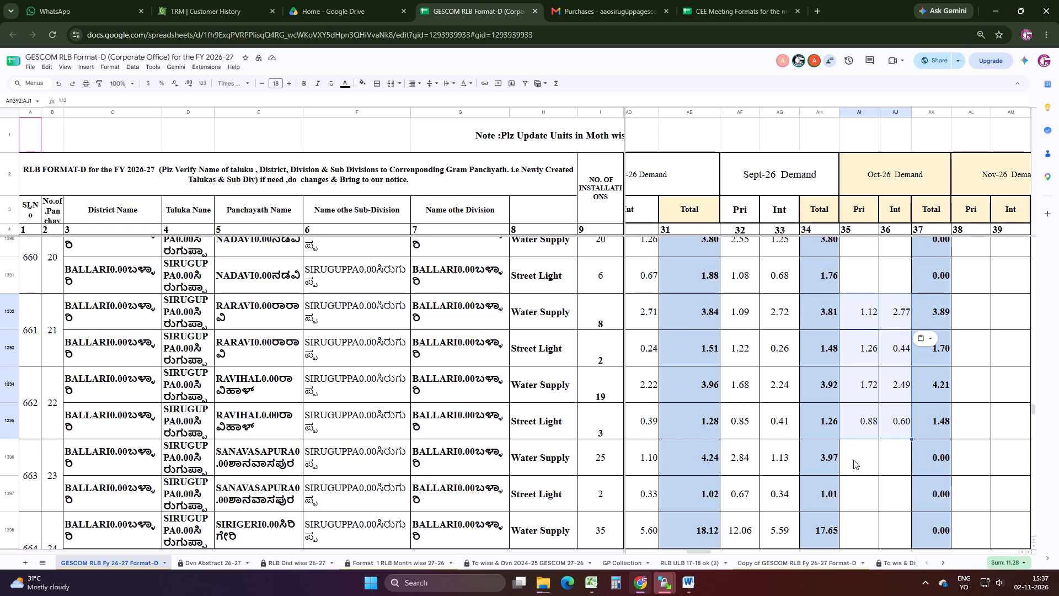
scroll(860, 462, "down", 1)
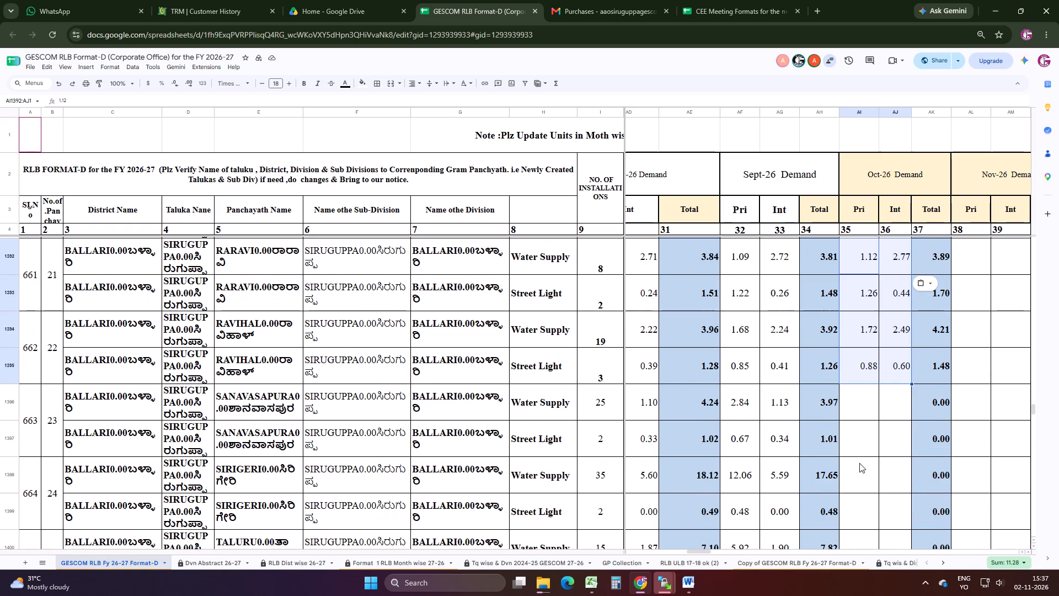
left_click(648, 579)
scroll(674, 504, "down", 3)
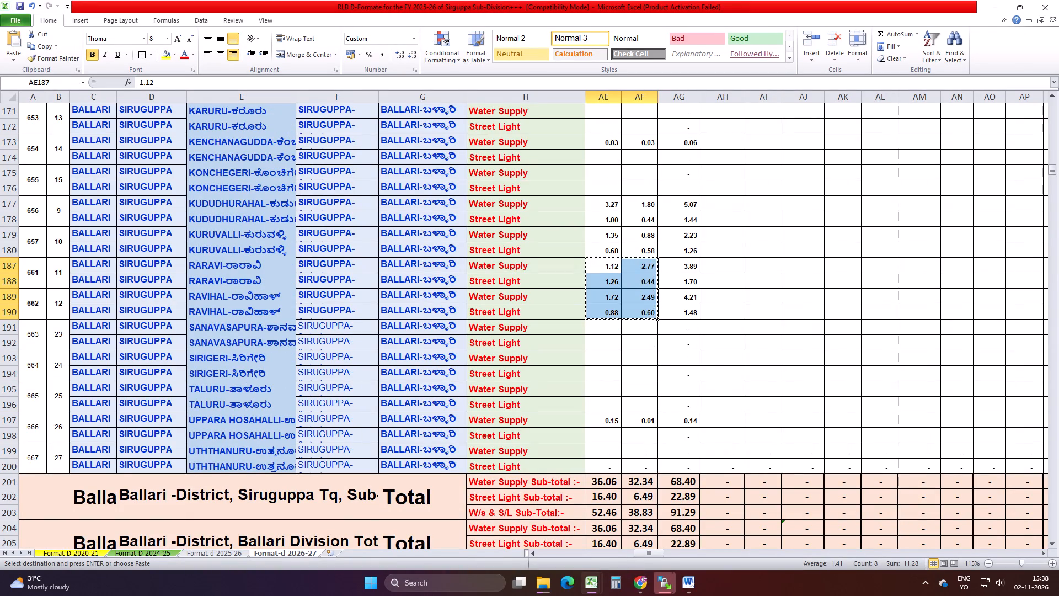
left_click_drag(613, 418, 641, 422)
key("ctrl+c")
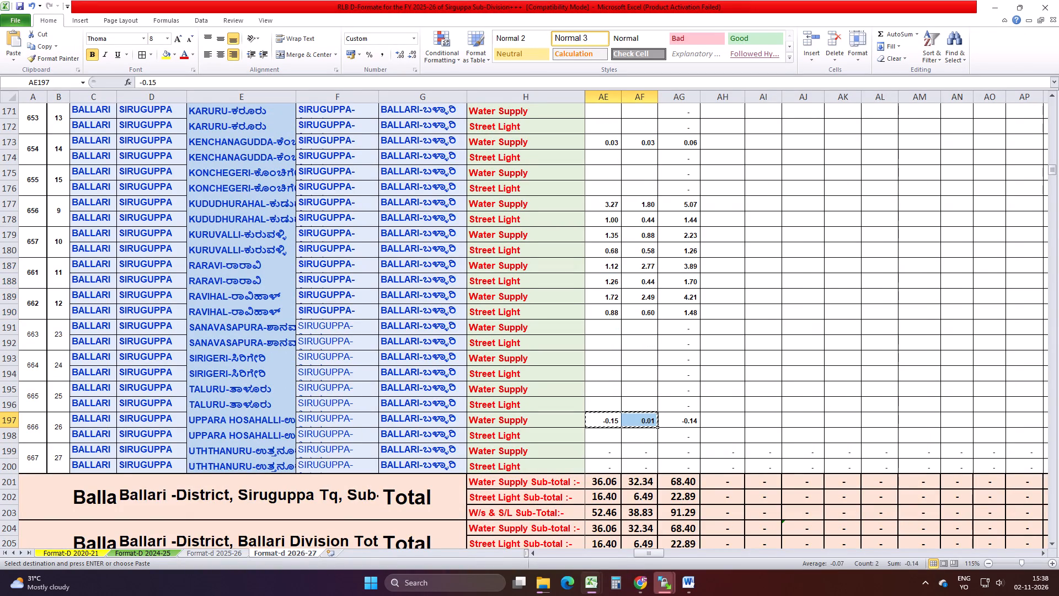
left_click(639, 584)
scroll(748, 485, "down", 2)
scroll(700, 489, "down", 4)
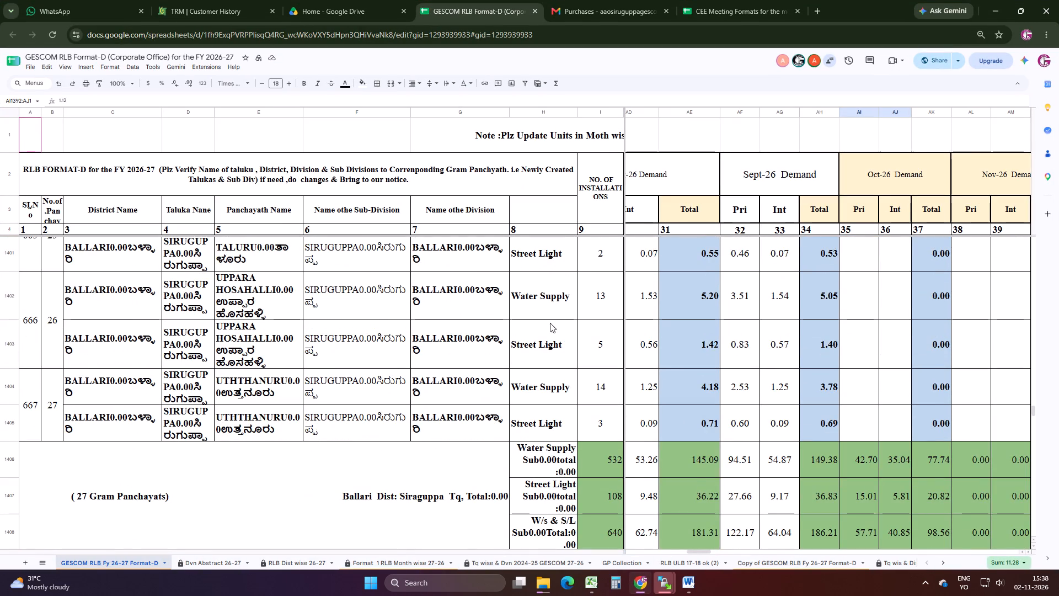
left_click(852, 291)
right_click(852, 291)
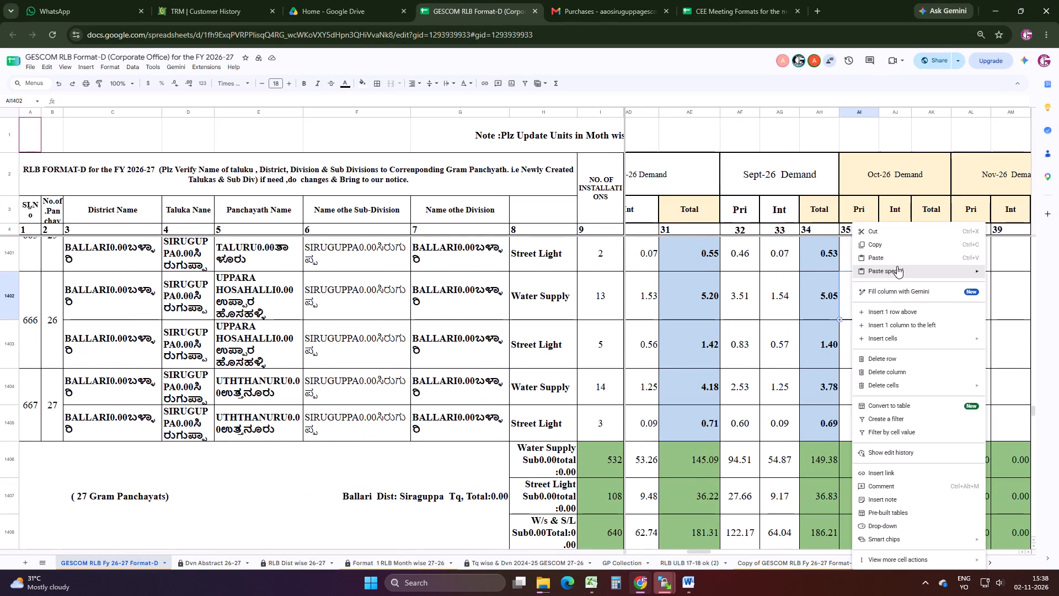
left_click(764, 268)
left_click(873, 338)
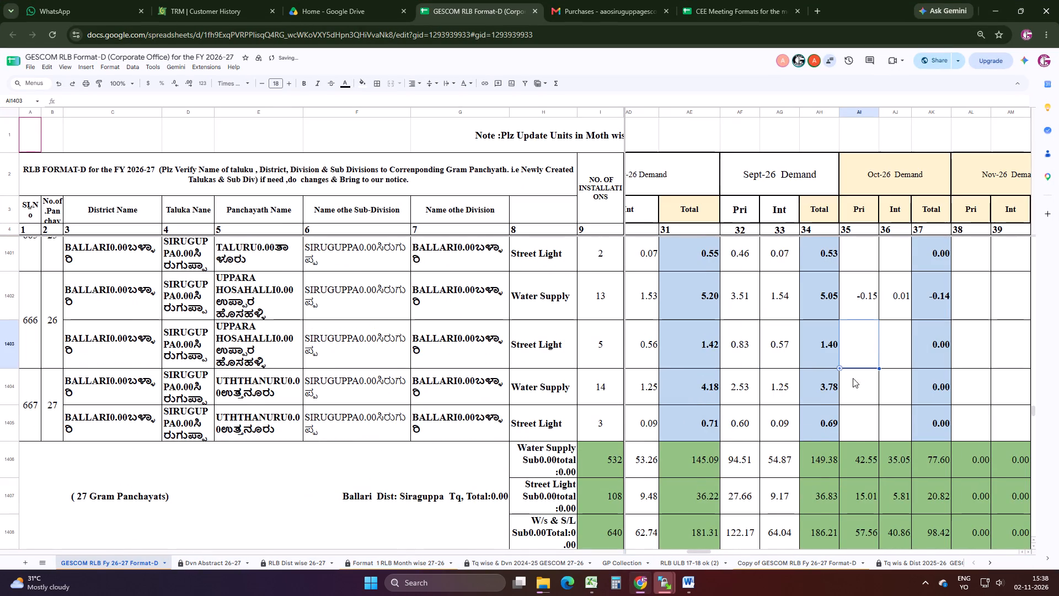
Review the Oct-26 Demand entries and totals across all Siruguppa gram panchayat rows in the Google Sheet.
scroll(860, 437, "up", 19)
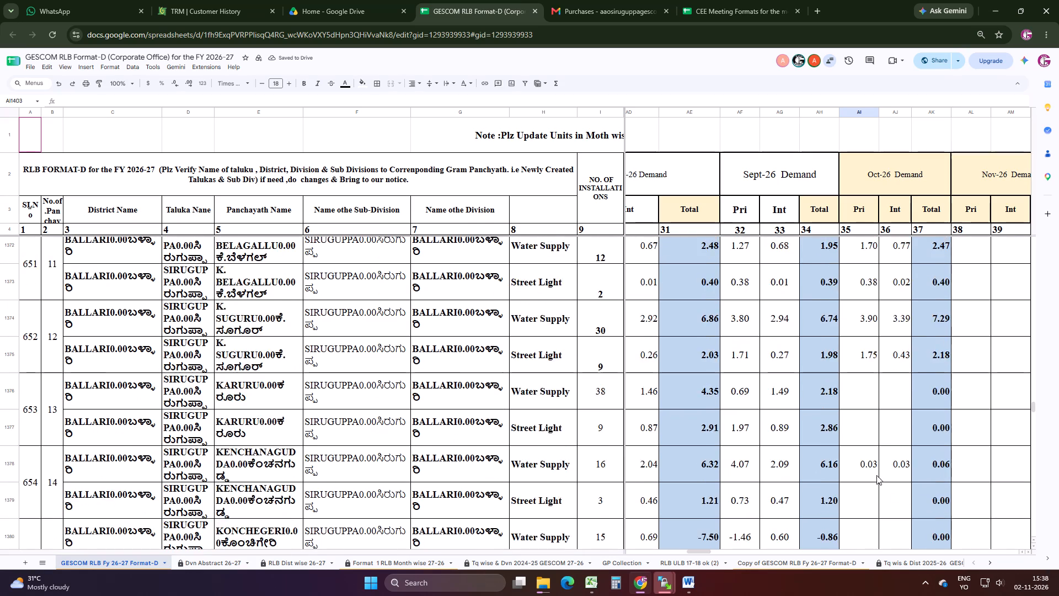
scroll(875, 476, "up", 20)
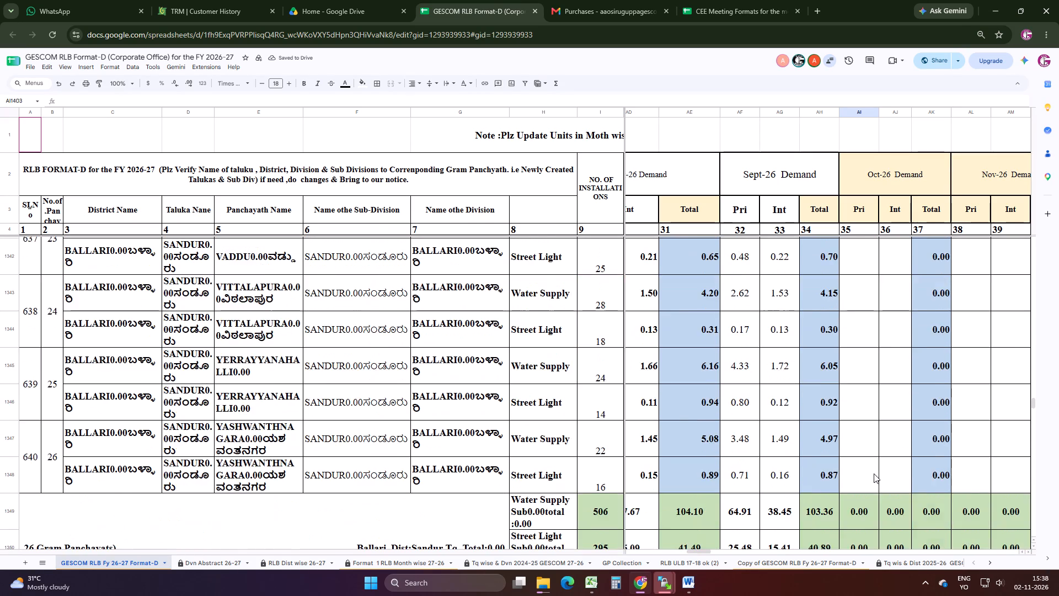
scroll(874, 473, "down", 19)
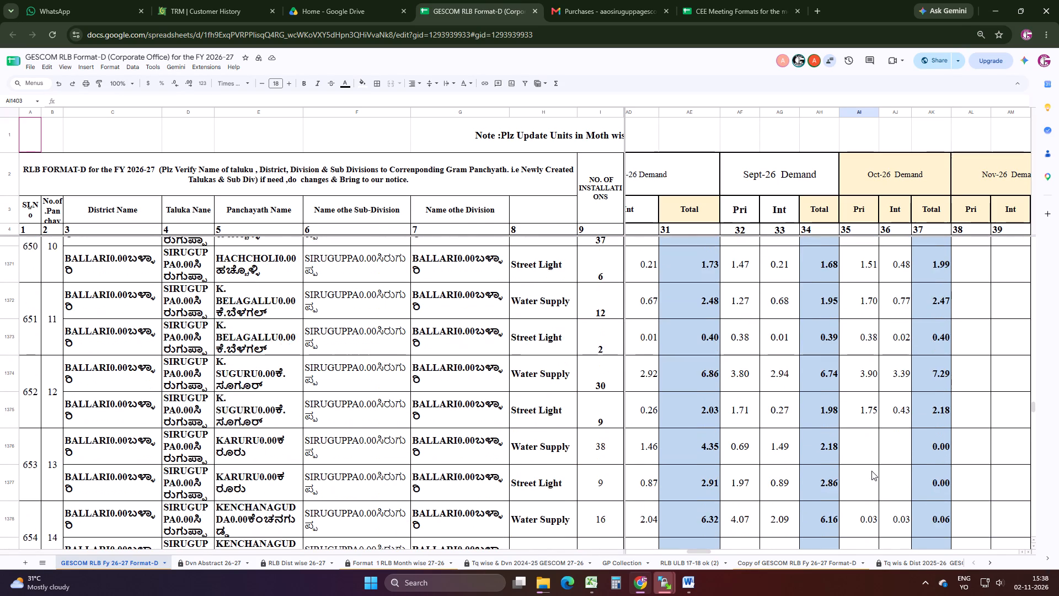
scroll(871, 471, "down", 11)
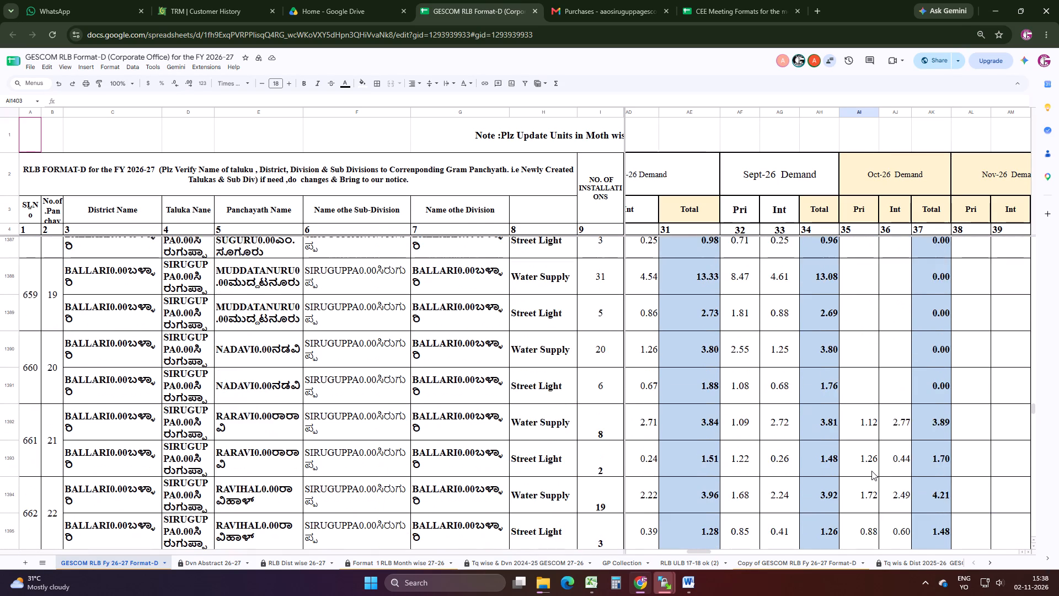
scroll(871, 471, "down", 10)
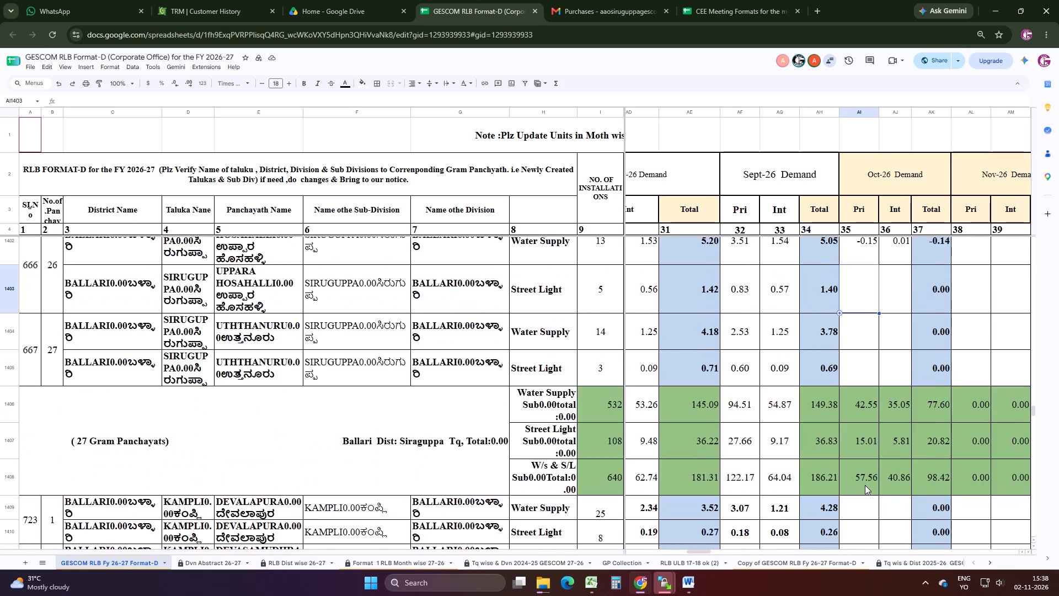
scroll(868, 487, "up", 14)
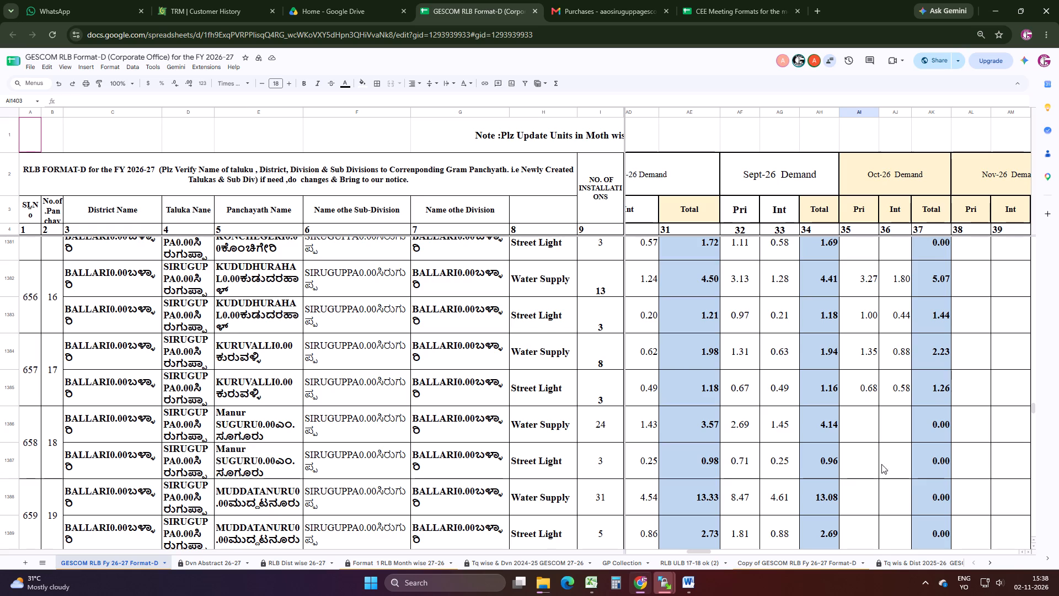
scroll(887, 510, "up", 14)
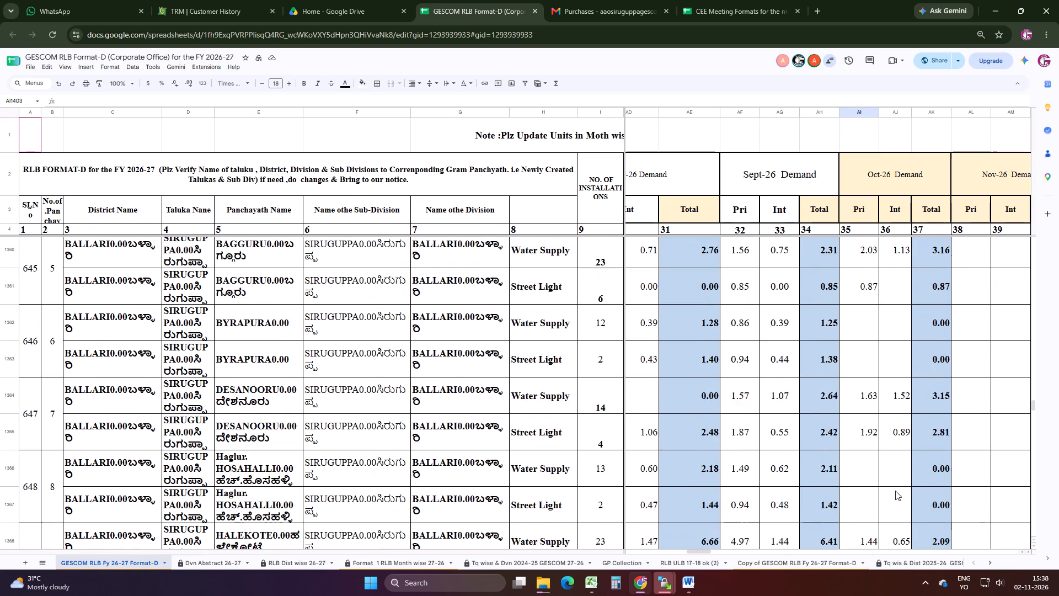
scroll(895, 491, "up", 6)
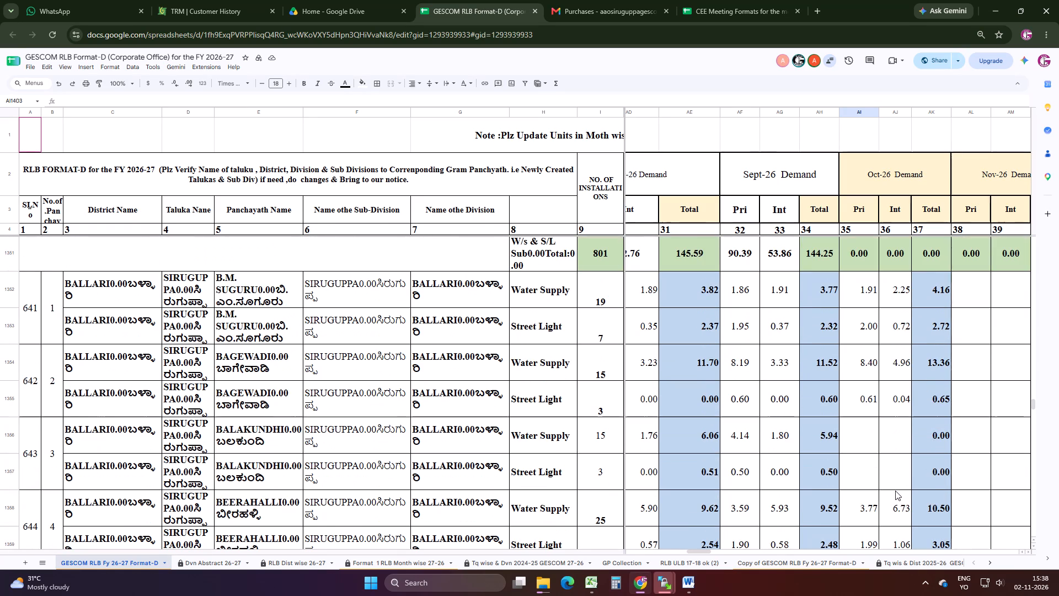
left_click(905, 285)
key("Right")
key("Right")
key("Right")
key("Right")
key("Right")
key("Right")
key("Right")
key("Right")
key("Right")
key("Right")
key("Right")
key("Right")
key("Right")
key("Right")
key("Right")
key("Right")
key("Right")
key("Right")
key("Right")
key("Right")
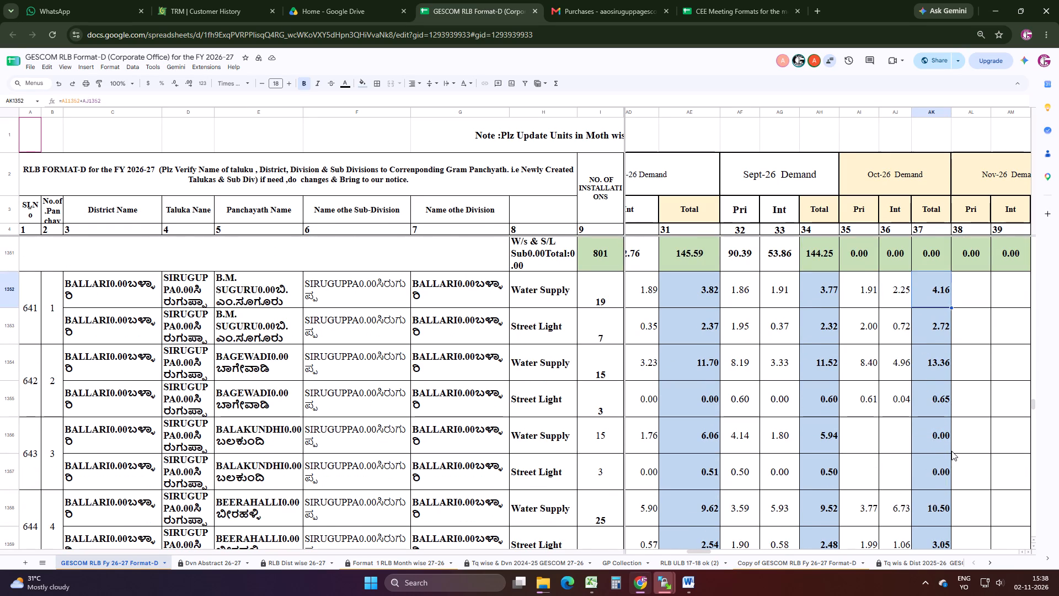
key("Right")
key("Right")
key("Right")
key("Right")
key("Right")
key("Right")
key("Right")
key("Right")
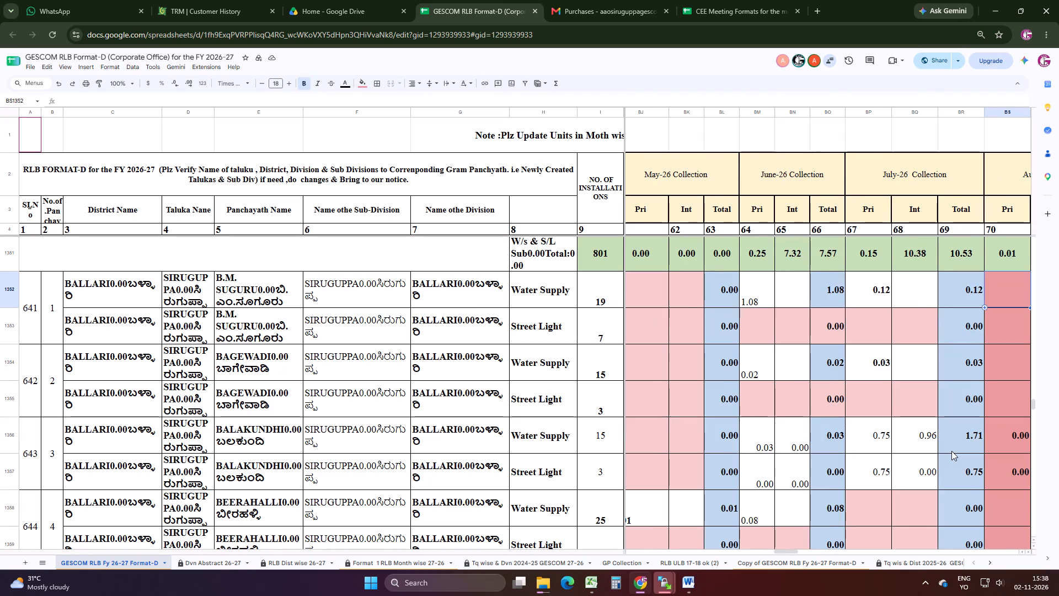
key("Left")
key("Left")
key("Left")
key("Left")
key("Left")
key("Left")
key("Left")
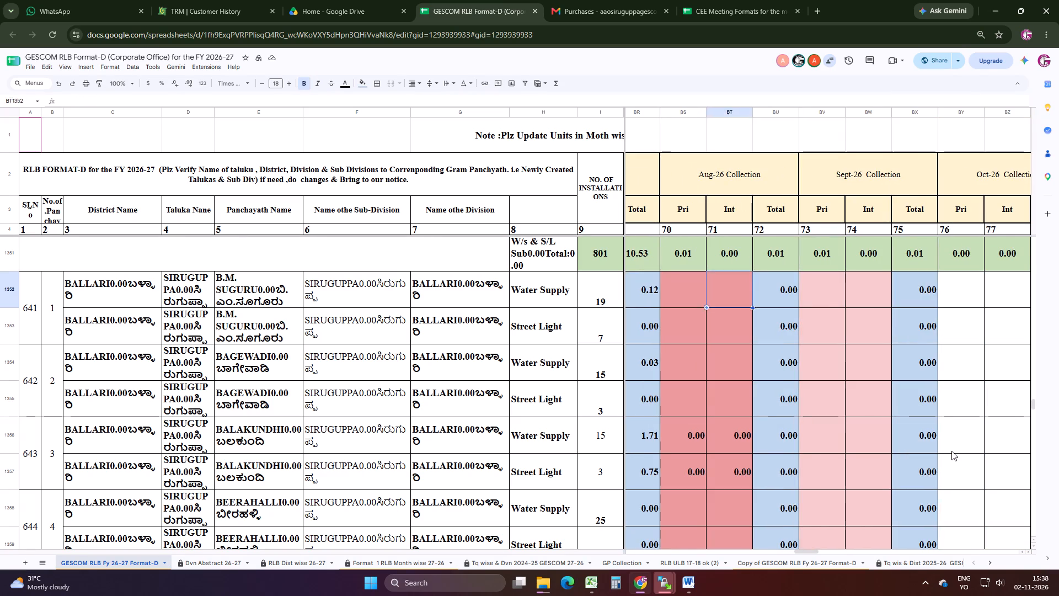
key("Right")
key("Right")
key("Right")
key("Right")
key("Right")
key("Right")
key("Right")
key("Right")
key("Right")
key("Right")
key("Right")
key("Right")
key("Left")
key("Left")
key("Left")
key("Left")
key("Left")
key("Left")
key("Left")
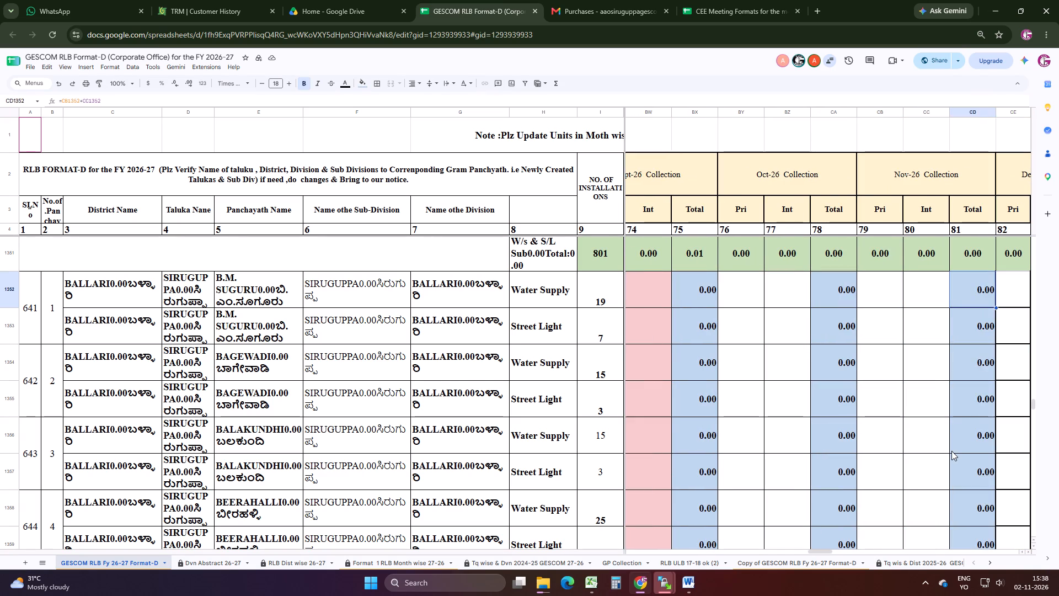
key("Right")
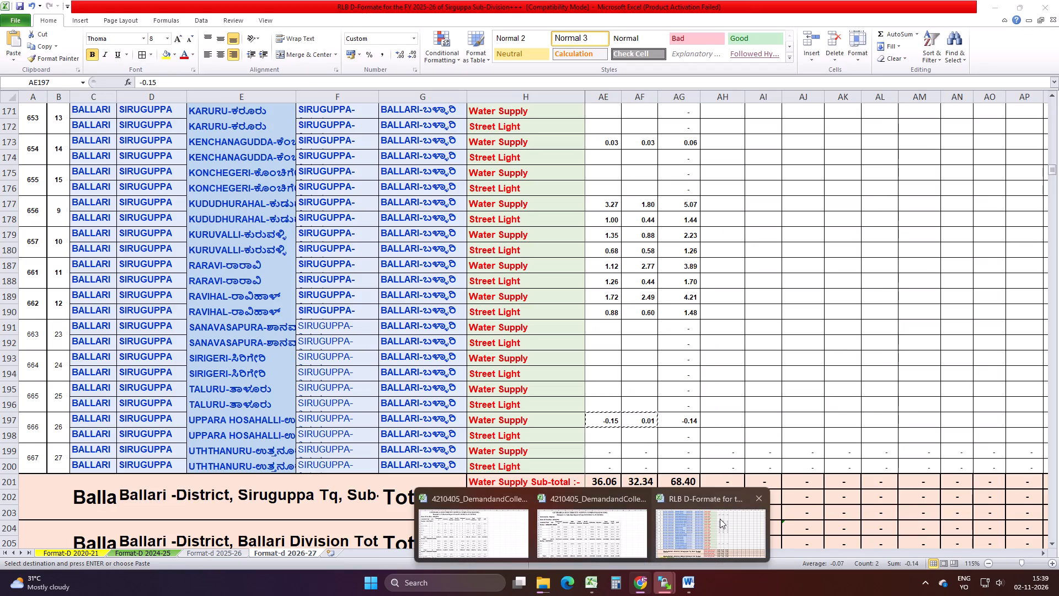
Switch to the Excel workbook and locate the Oct-26 Collection columns along the Siruguppa rows from B.M. Suguru to Bagewadi's Street Light.
left_click(720, 519)
scroll(677, 497, "up", 20)
scroll(677, 497, "up", 1)
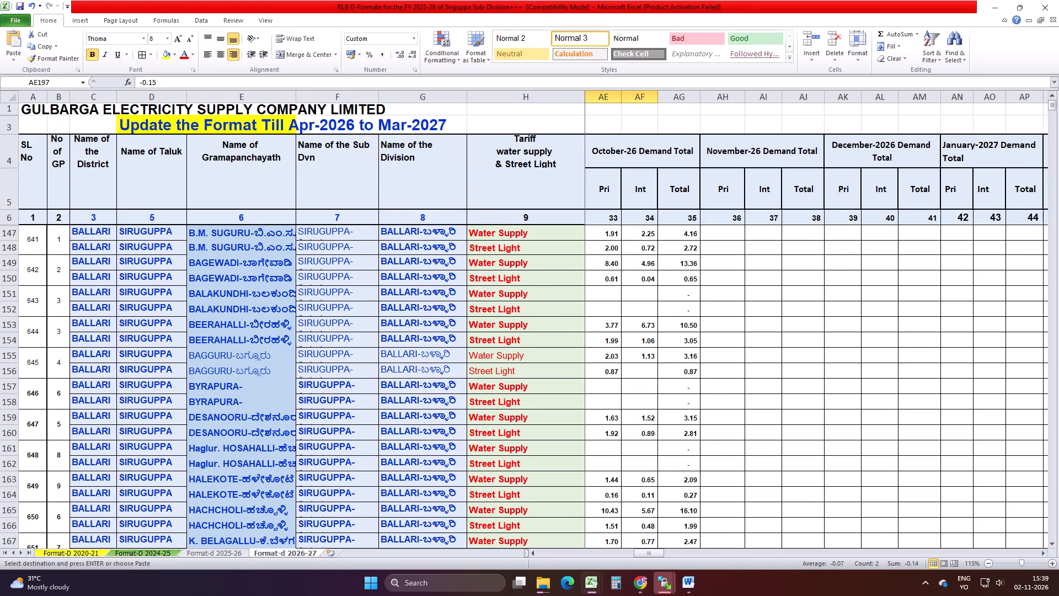
scroll(671, 478, "up", 1)
left_click(686, 235)
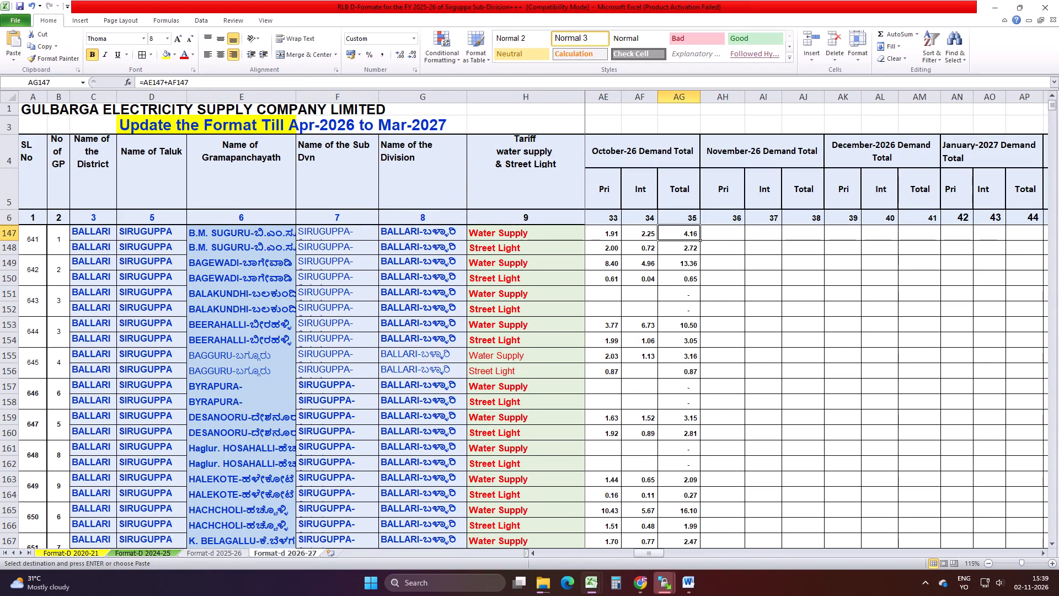
key("Right")
key("Right")
key("Right")
key("Right")
key("Right")
key("Right")
key("Right")
key("Right")
key("Right")
key("Right")
key("Right")
key("Right")
key("Right")
key("Right")
key("Right")
key("Right")
key("Right")
key("Right")
key("Right")
key("Right")
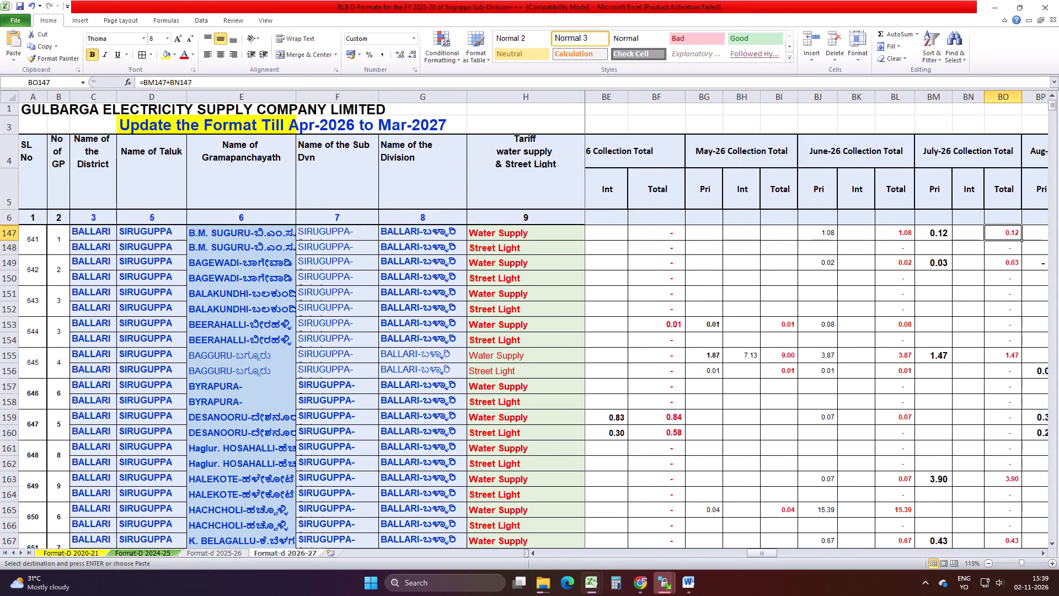
key("Right")
key("Right")
key("Right")
key("Right")
key("Right")
key("Right")
key("Right")
key("Right")
key("Right")
key("Right")
key("Right")
key("Right")
key("Right")
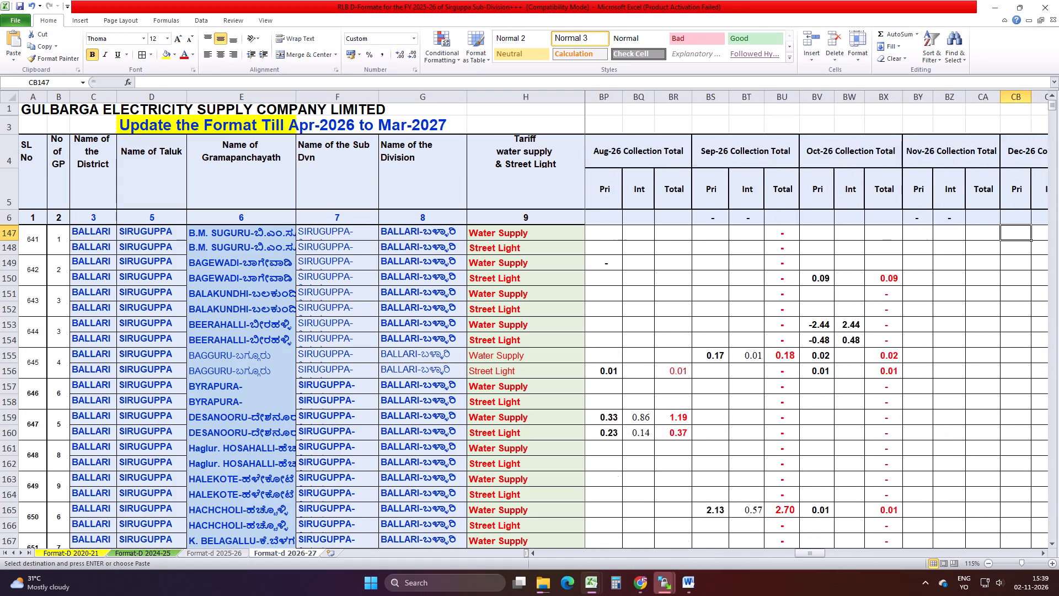
key("Right")
key("Right")
key("Left")
key("Left")
key("Left")
key("Left")
key("Left")
key("Left")
key("Right")
key("Right")
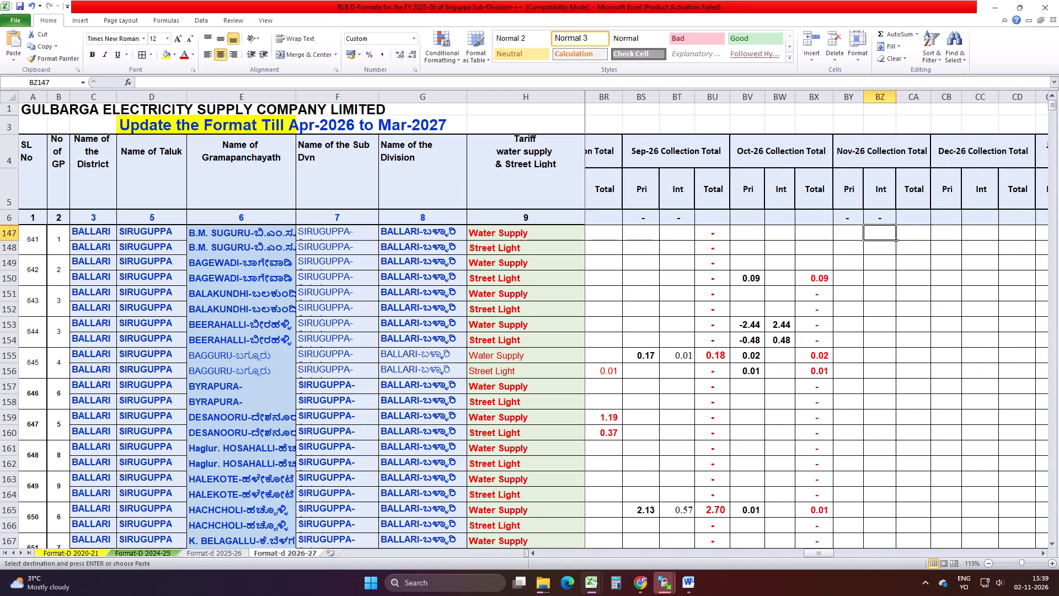
key("Right")
key("Right")
key("Right")
key("Right")
key("Right")
key("Right")
key("Right")
key("Right")
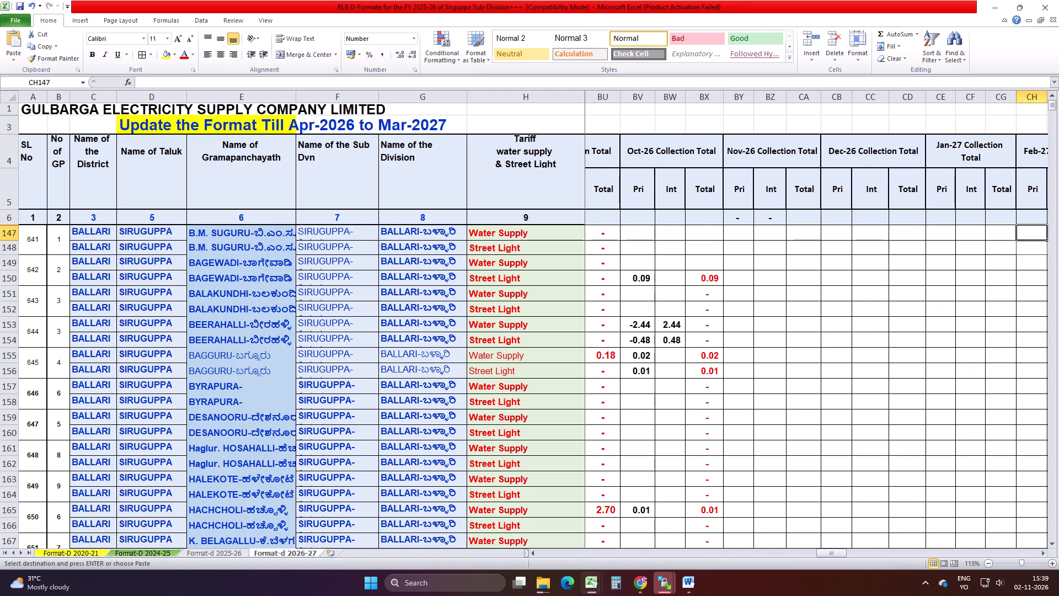
key("Left")
key("Left")
key("Left")
key("Left")
key("Left")
key("Left")
key("Left")
key("Left")
key("Left")
key("Left")
key("Left")
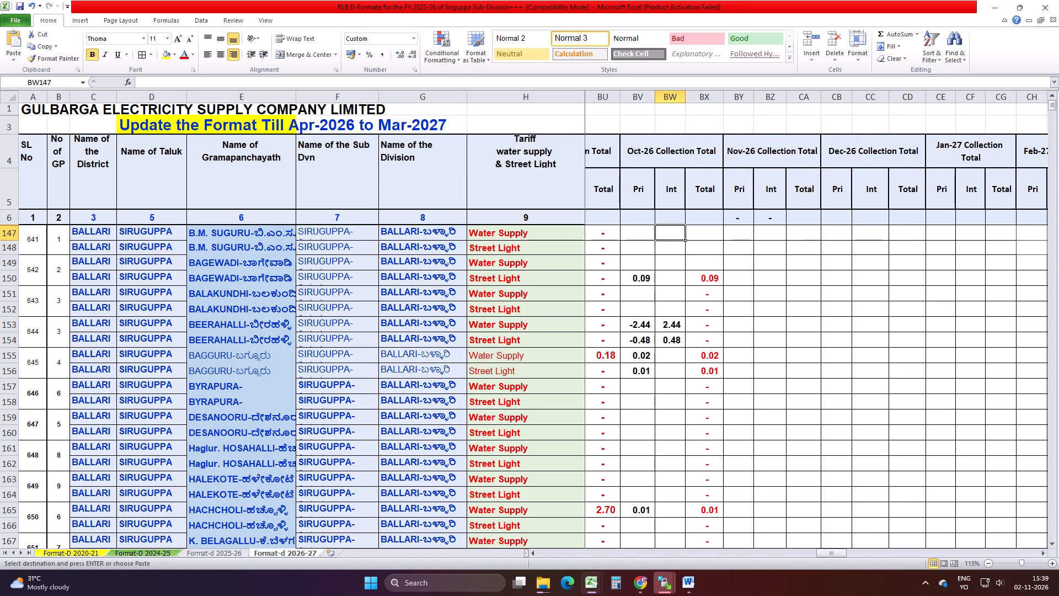
key("Left")
key("Down")
key("Down")
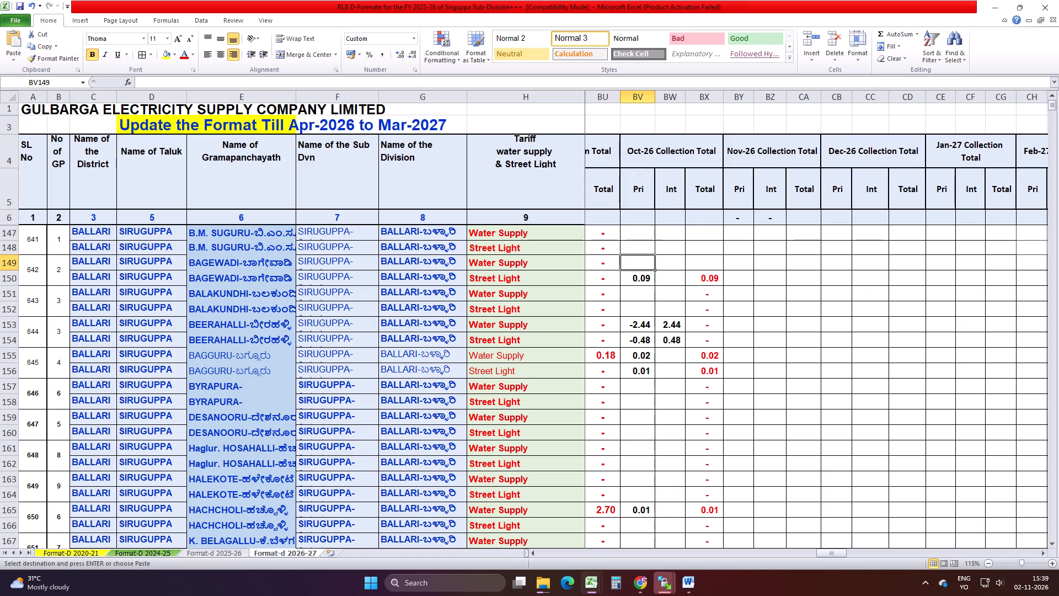
key("Down")
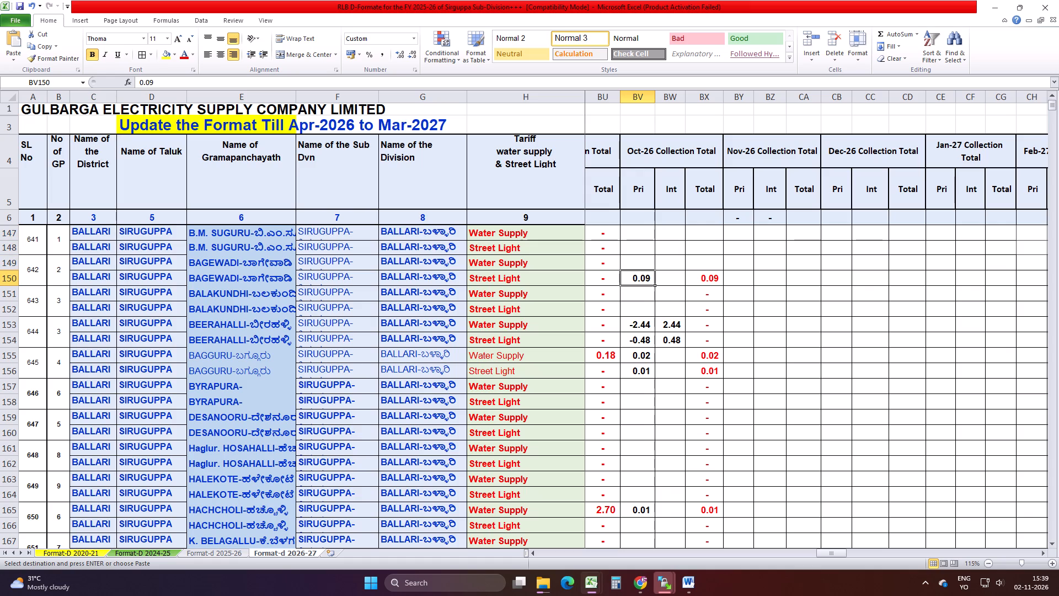
Examine Bagewadi Street Light's Oct-26 Collection Pri, Int and Total cells and the rows around them in the Excel workbook.
key("Right")
key("Right")
key("Left")
key("Left")
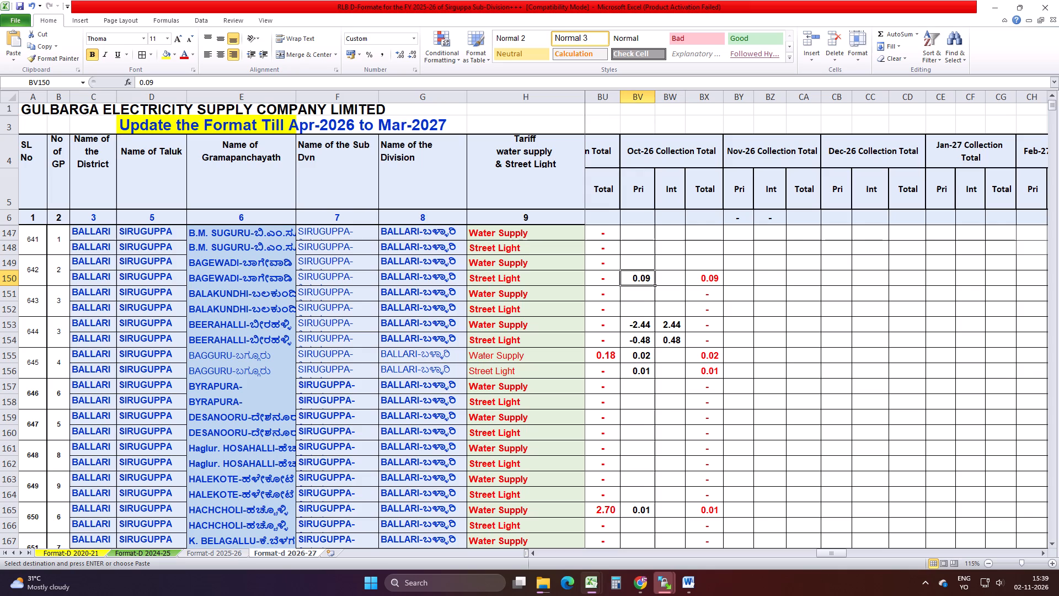
key("Down")
key("Down")
key("Up")
key("Up")
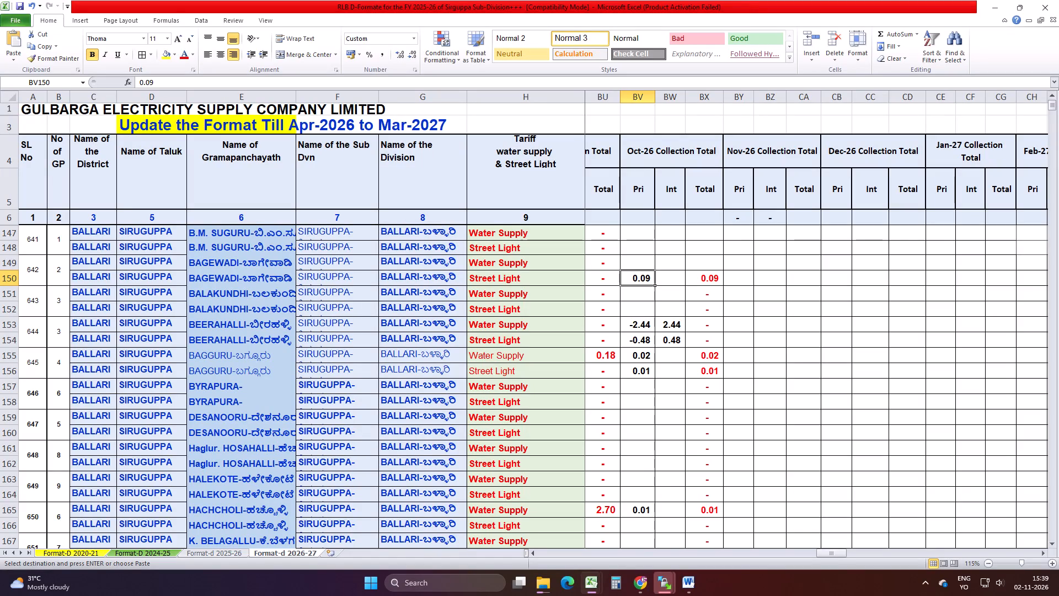
left_click(708, 292)
double_click(645, 280)
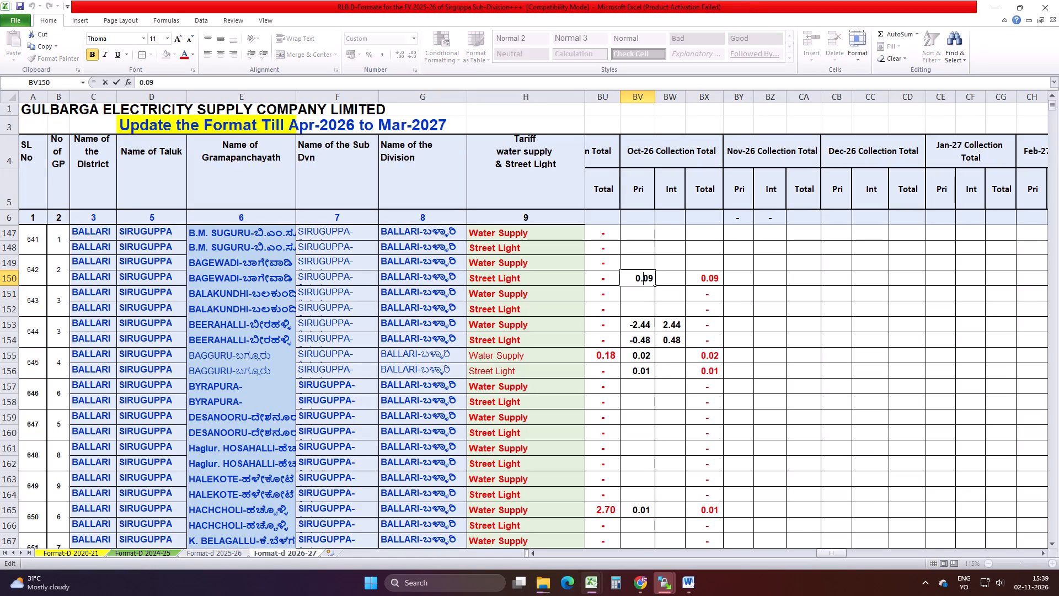
left_click(670, 311)
double_click(715, 280)
key("Return")
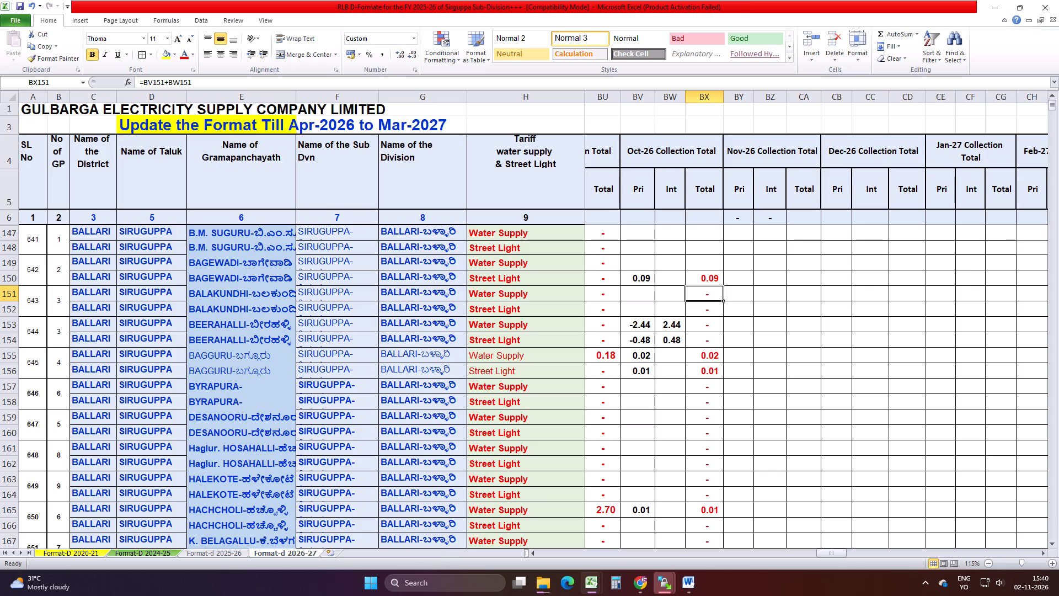
double_click(652, 280)
left_click(706, 299)
left_click(766, 314)
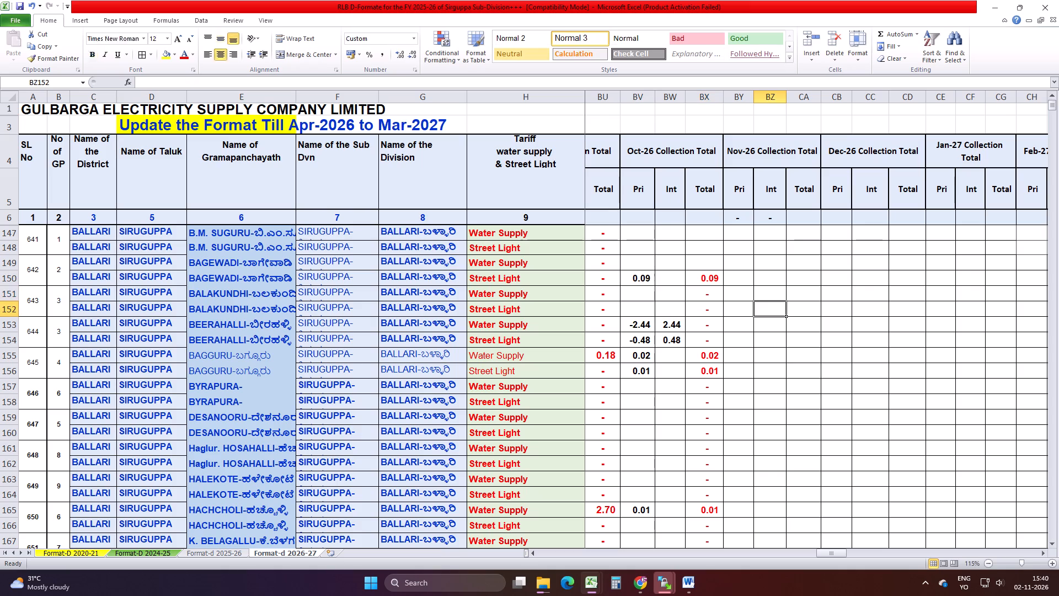
double_click(649, 281)
left_click(764, 327)
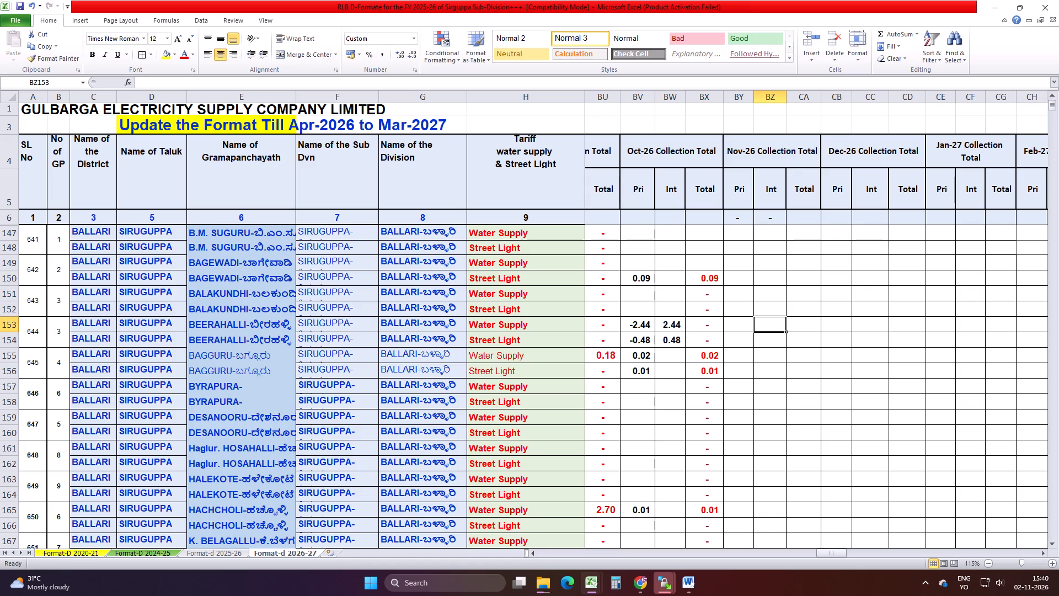
Copy Bagewadi Street Light's Oct-26 Collection Pri 0.09 from Excel into the Google Sheet's Bagewadi Water Supply Pri cell as values only.
left_click(638, 280)
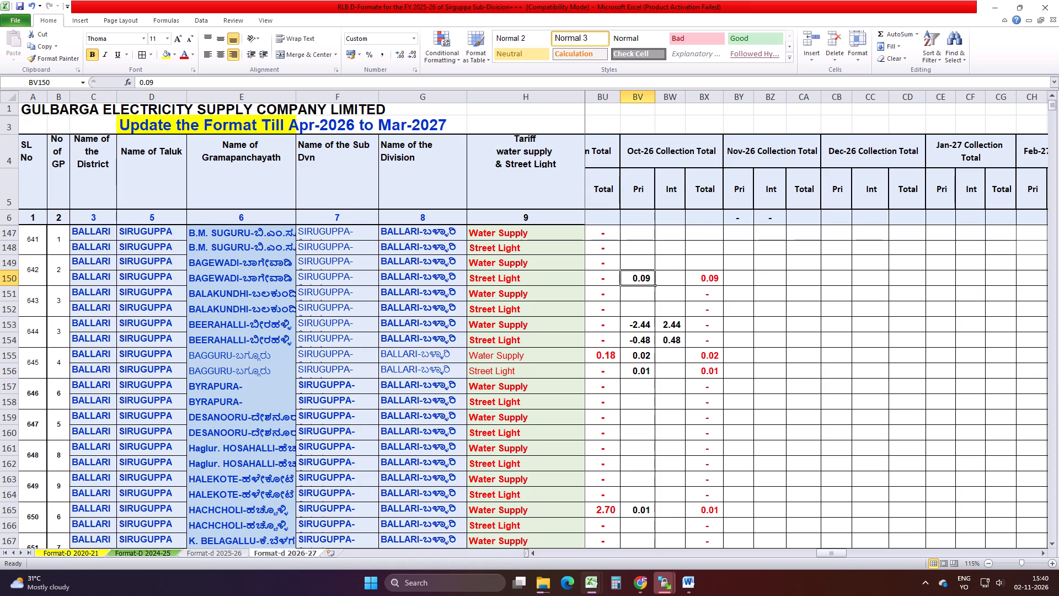
key("ctrl+c")
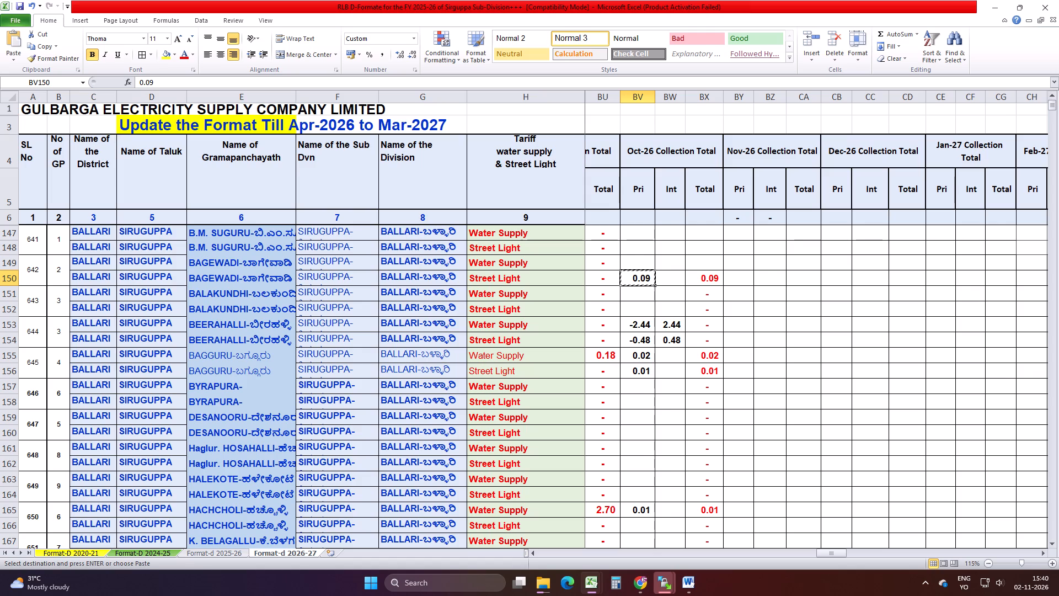
left_click(638, 583)
scroll(738, 428, "down", 1)
scroll(665, 424, "up", 2)
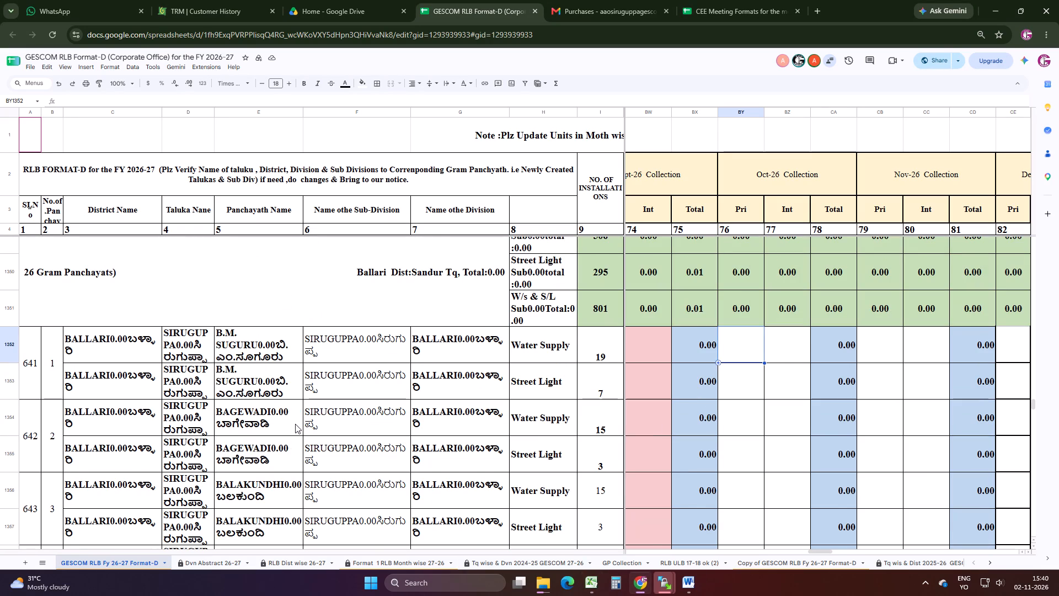
left_click(761, 417)
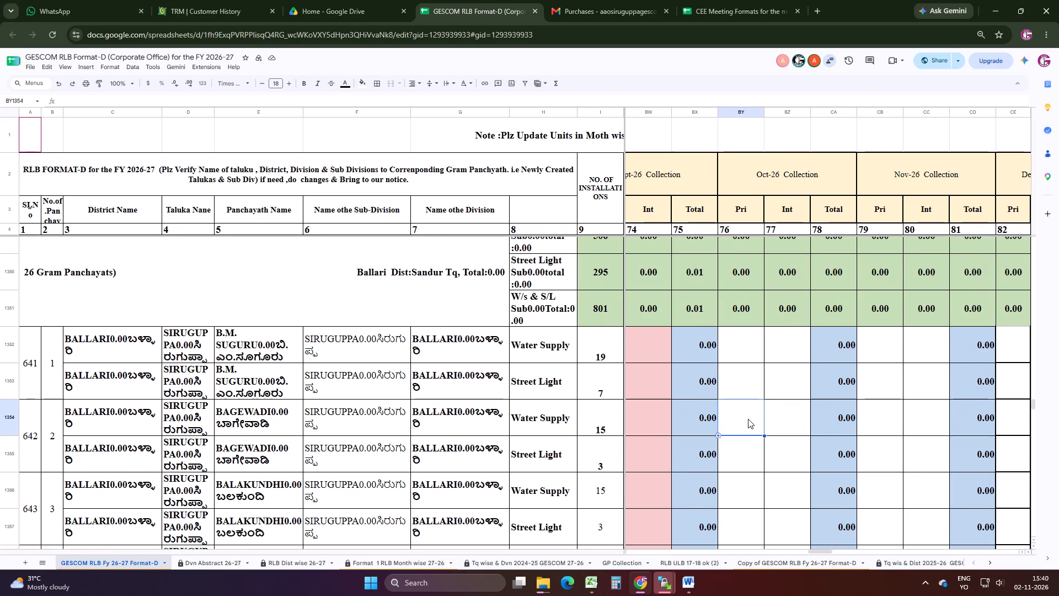
right_click(744, 420)
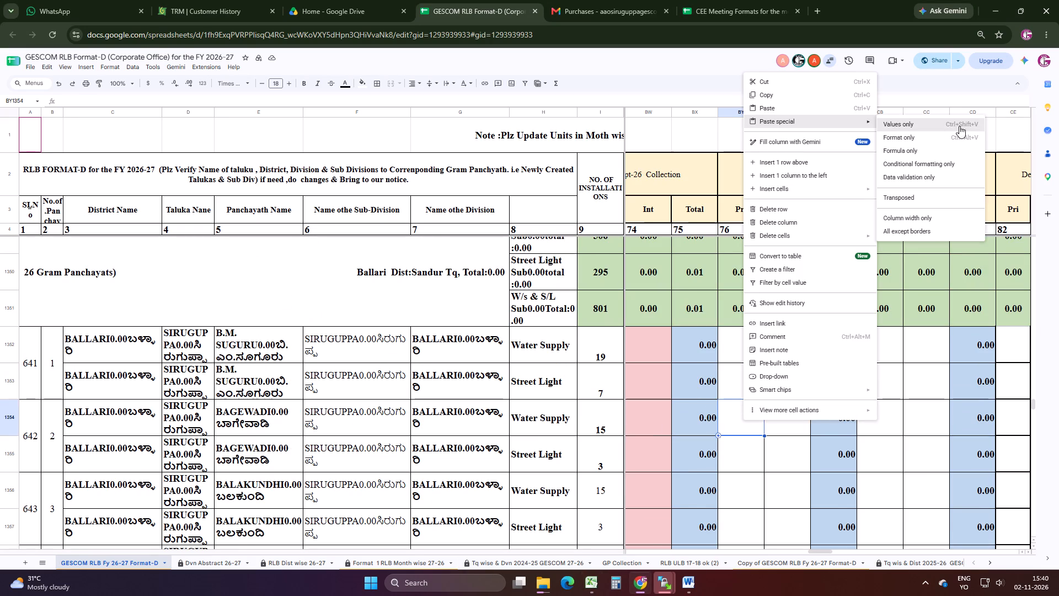
left_click(950, 125)
left_click(637, 584)
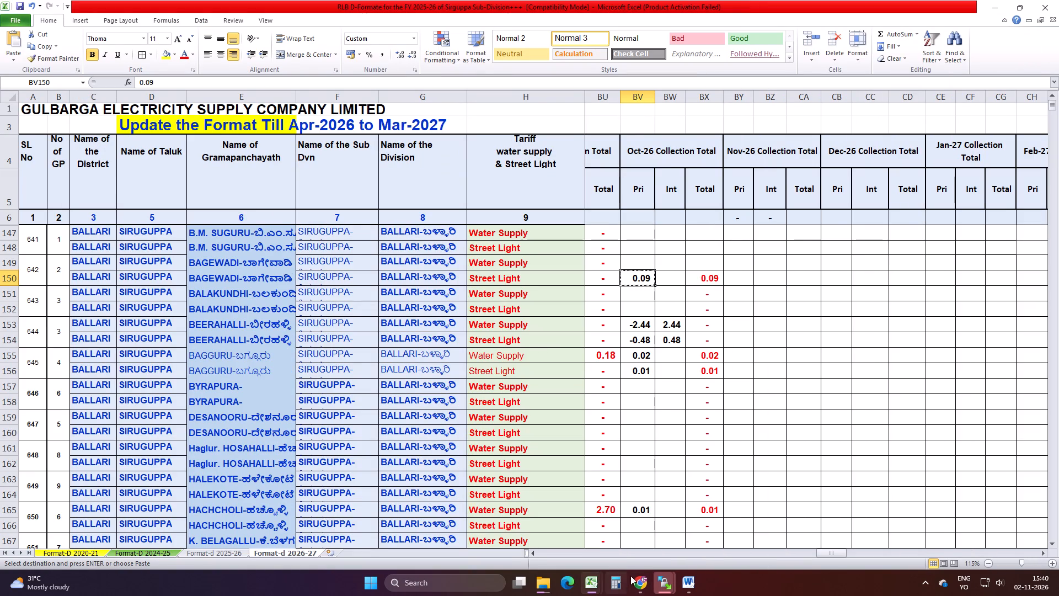
left_click(641, 580)
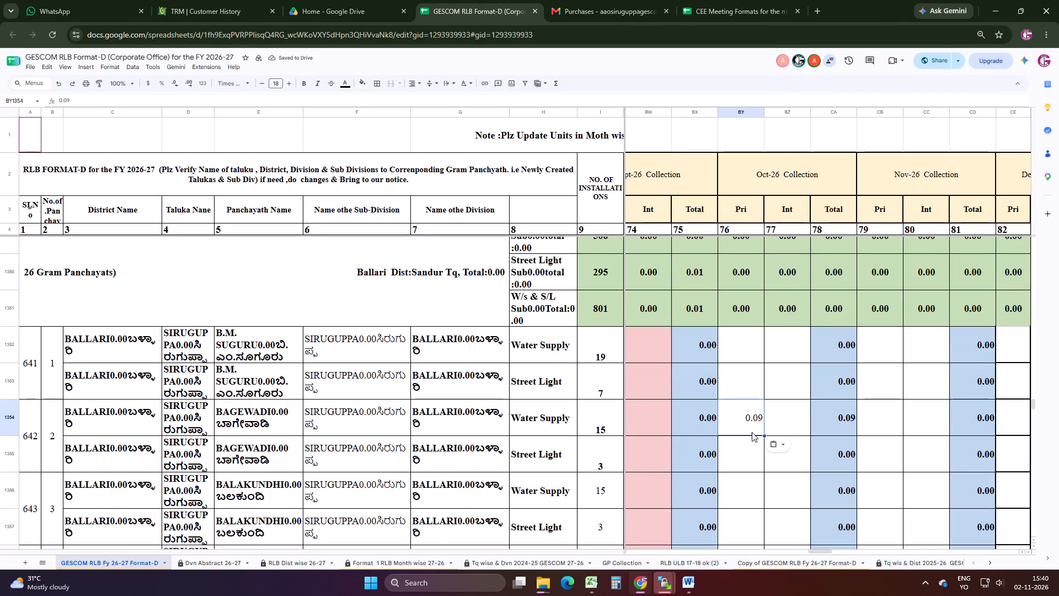
Fill Bagewadi's Oct-26 Collection Pri 0.09 down into its Street Light row and clear the Water Supply cell.
left_click_drag(763, 435, 764, 454)
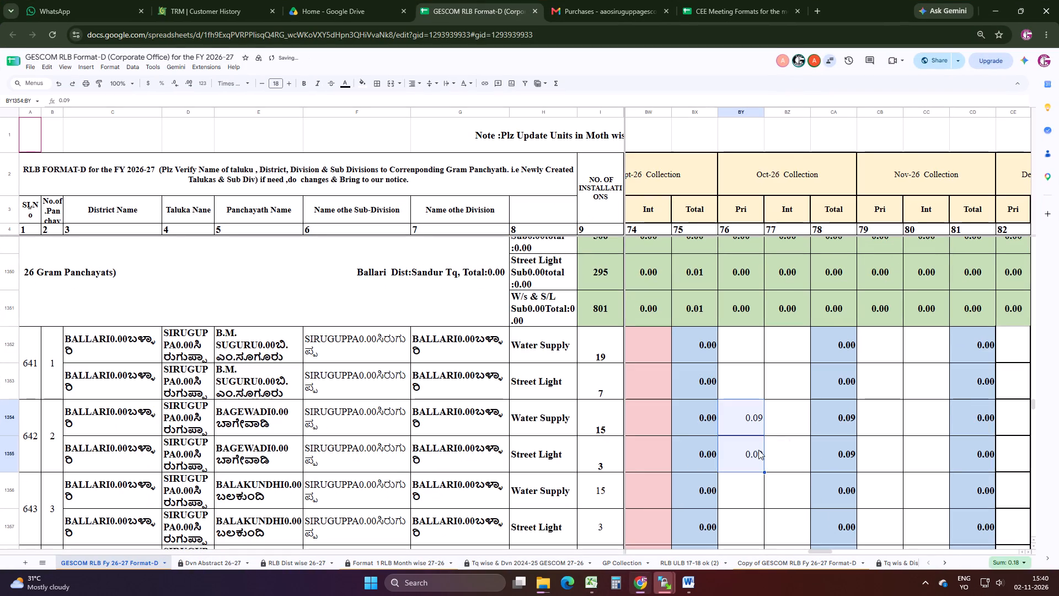
left_click(758, 424)
key("Delete")
left_click(762, 482)
left_click(756, 459)
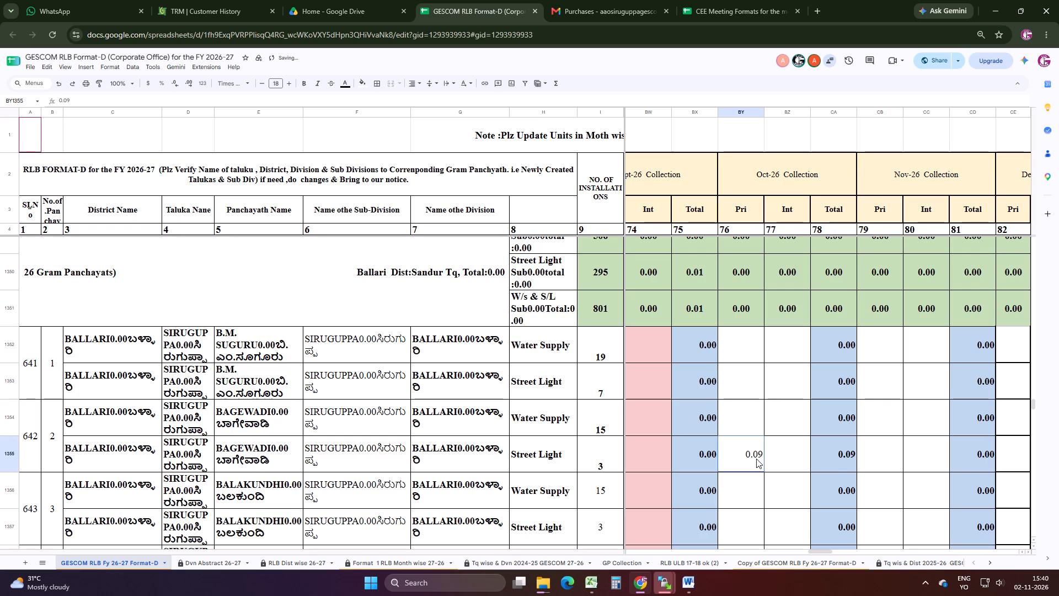
Copy Beerahalli's (-2.44/2.44, -0.48/0.48) and Bagguru's (0.02, 0.01) Oct-26 Collection figures from Excel into their Google Sheet cells as values only.
scroll(742, 524, "down", 3)
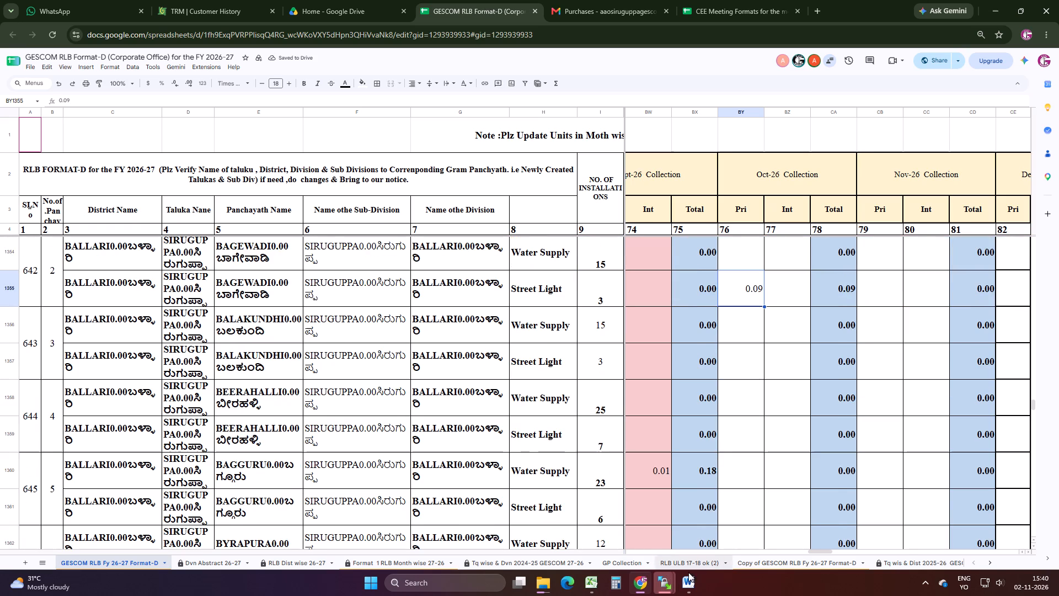
left_click(649, 579)
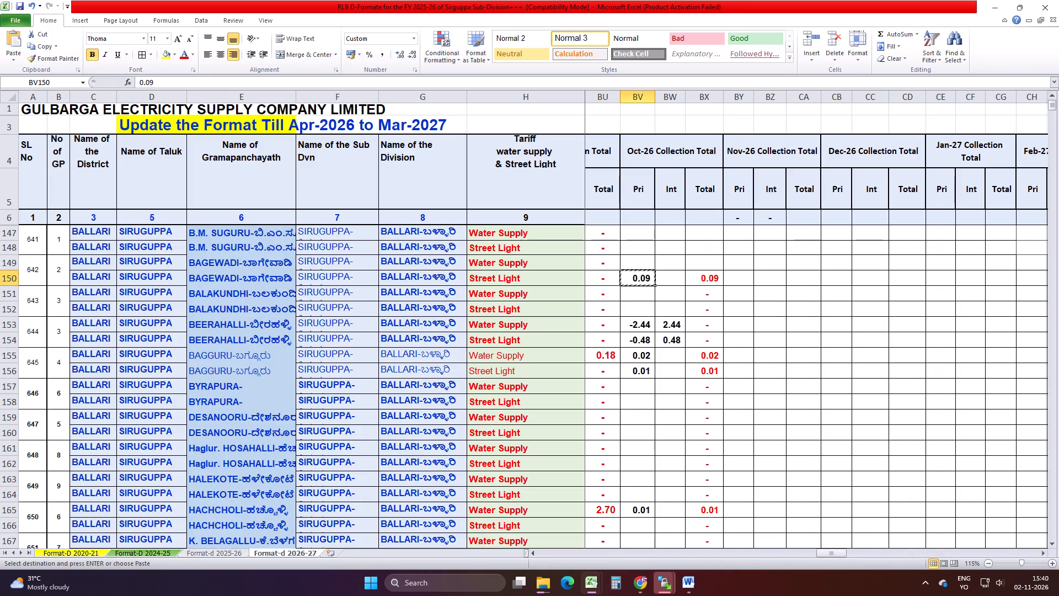
left_click(638, 321)
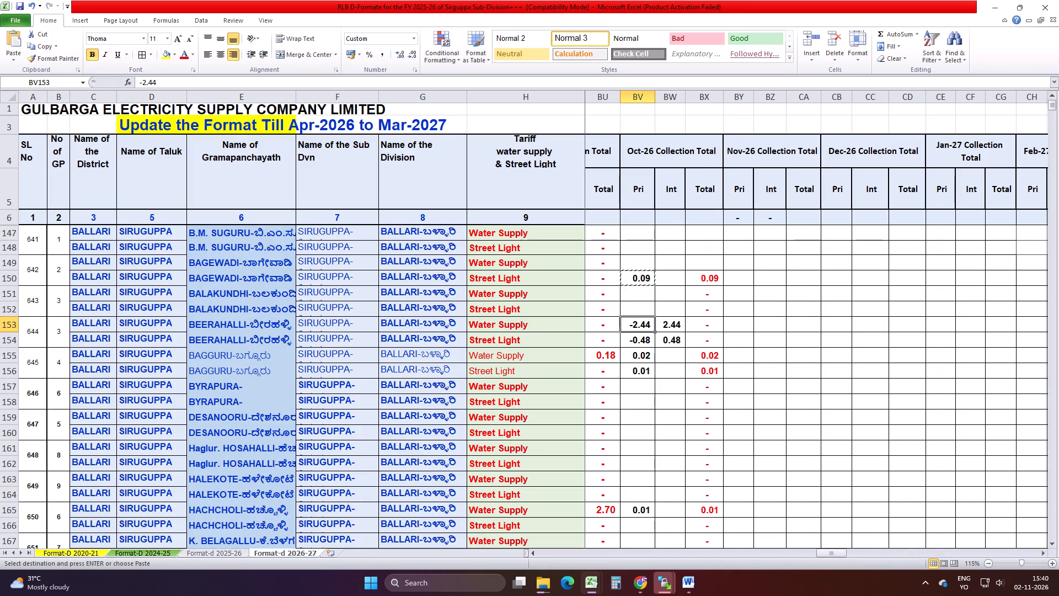
left_click_drag(640, 323, 656, 363)
key("ctrl+c")
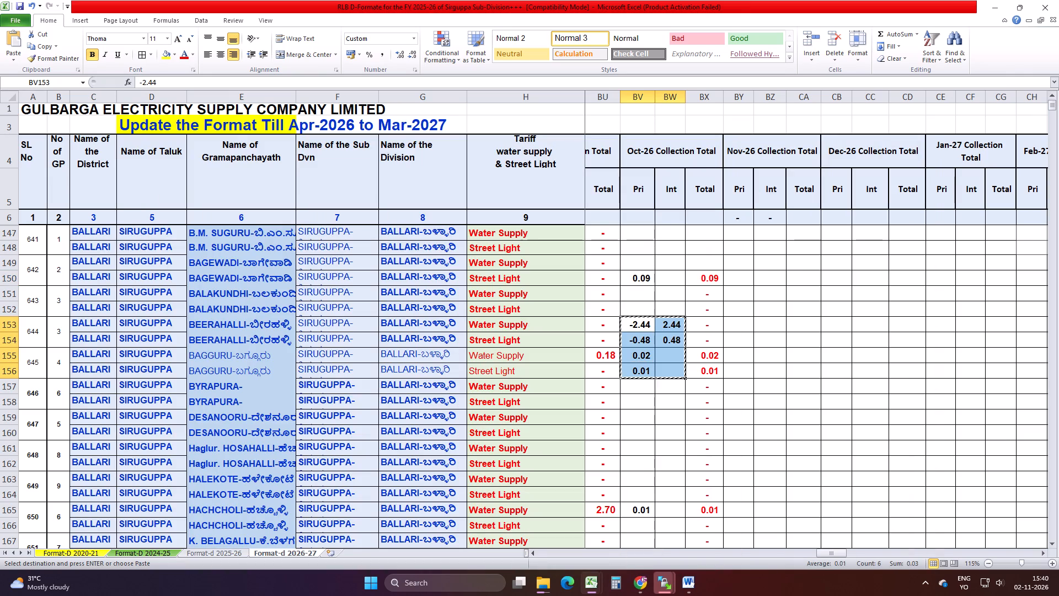
left_click(644, 586)
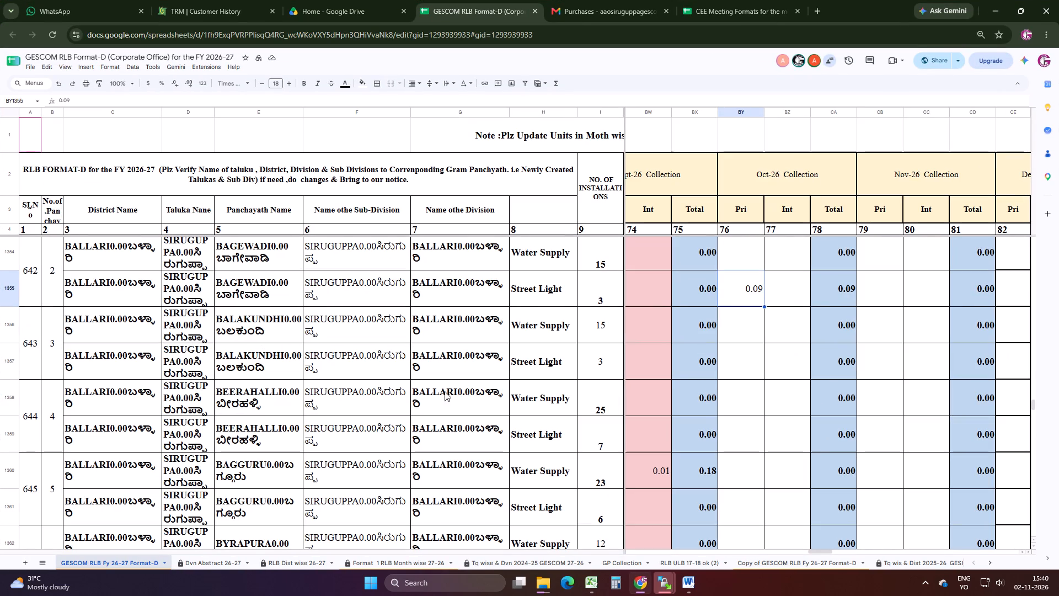
left_click(745, 401)
right_click(745, 401)
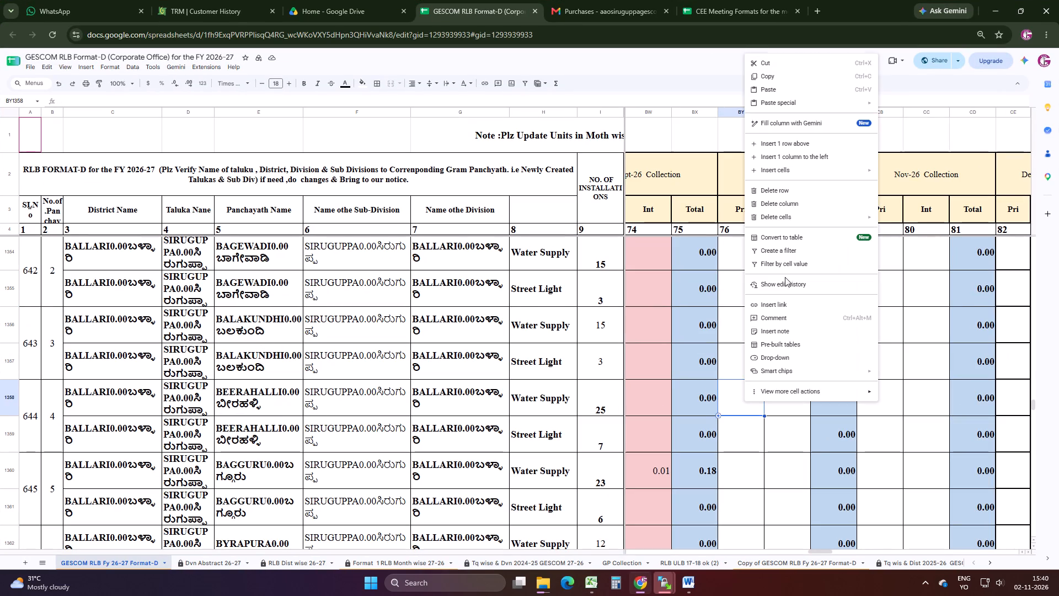
left_click(901, 107)
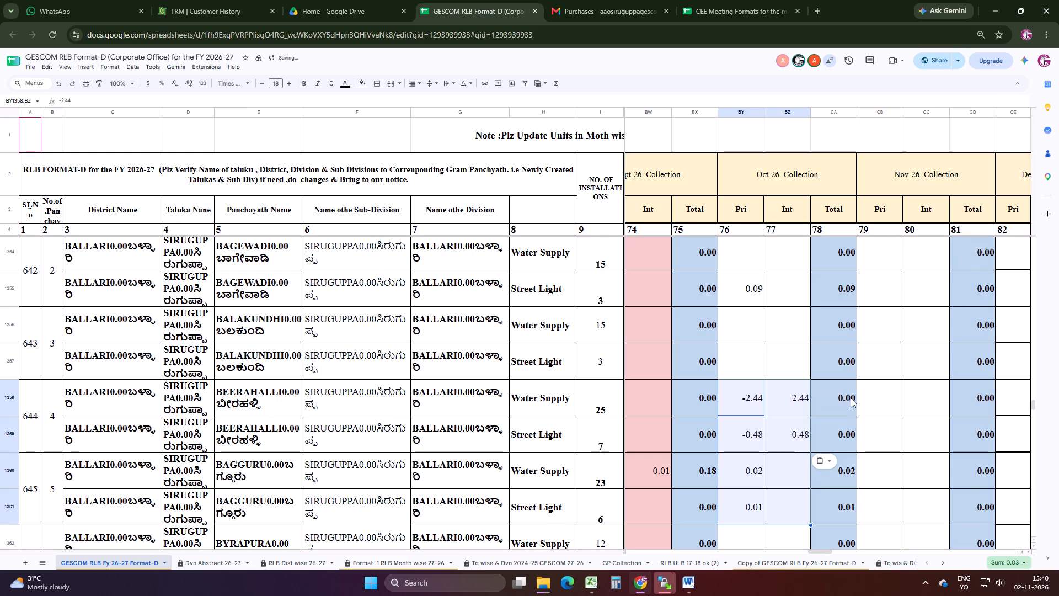
left_click(779, 489)
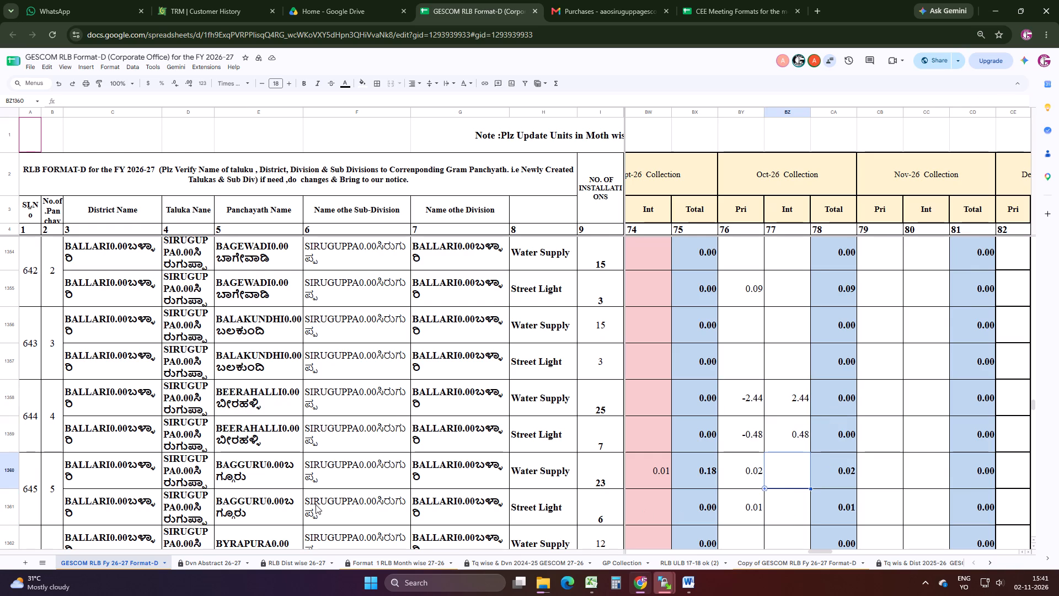
Copy Hachcholi Water Supply's Oct-26 Collection Pri 0.01 from the Excel workbook into its Google Sheet cell as values only.
left_click(636, 583)
scroll(665, 471, "down", 2)
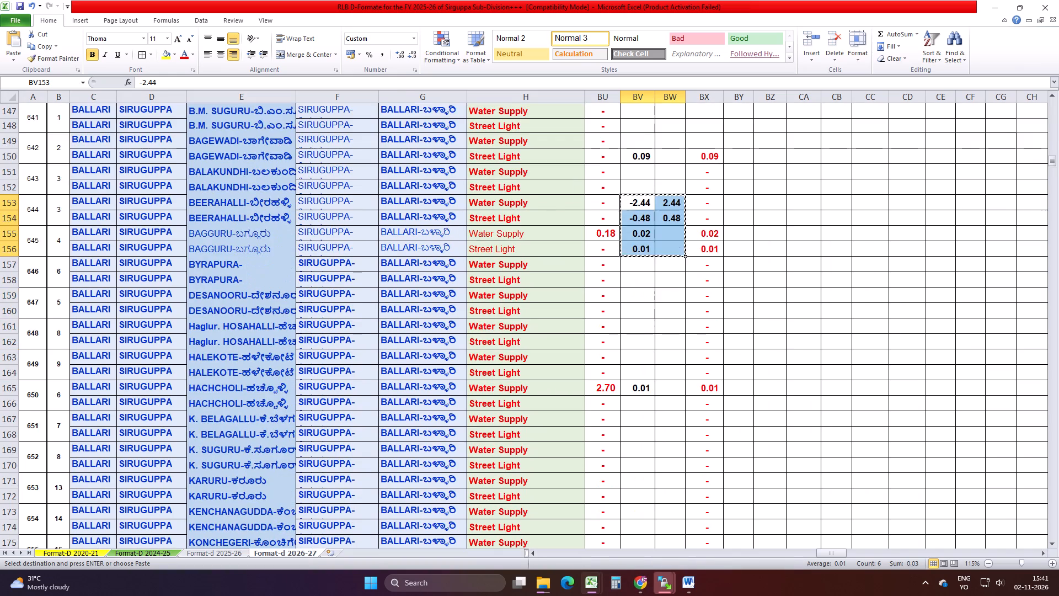
scroll(641, 419, "down", 1)
left_click(646, 341)
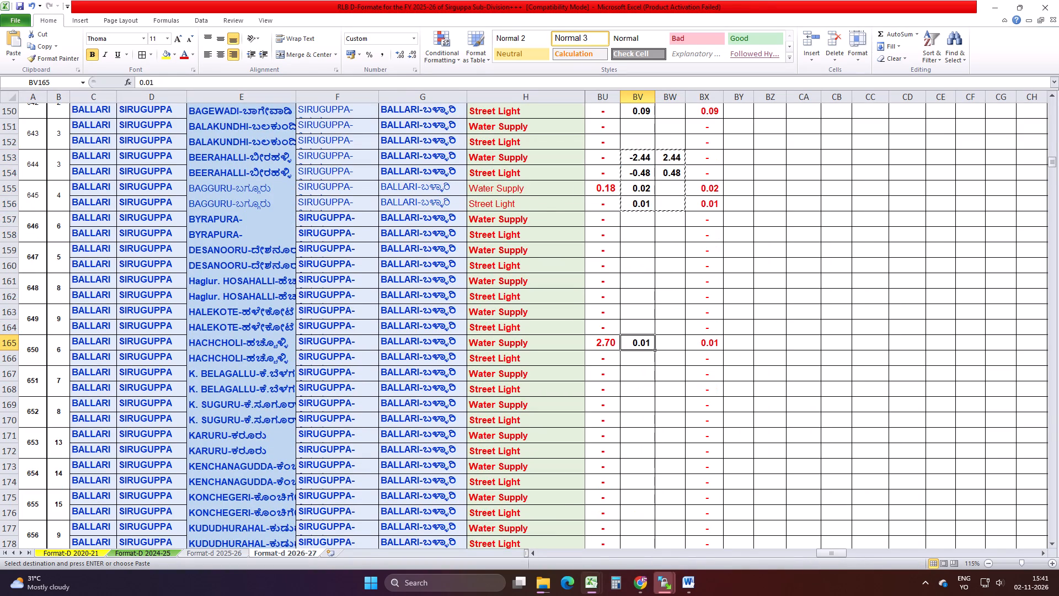
key("ctrl+c")
left_click(636, 579)
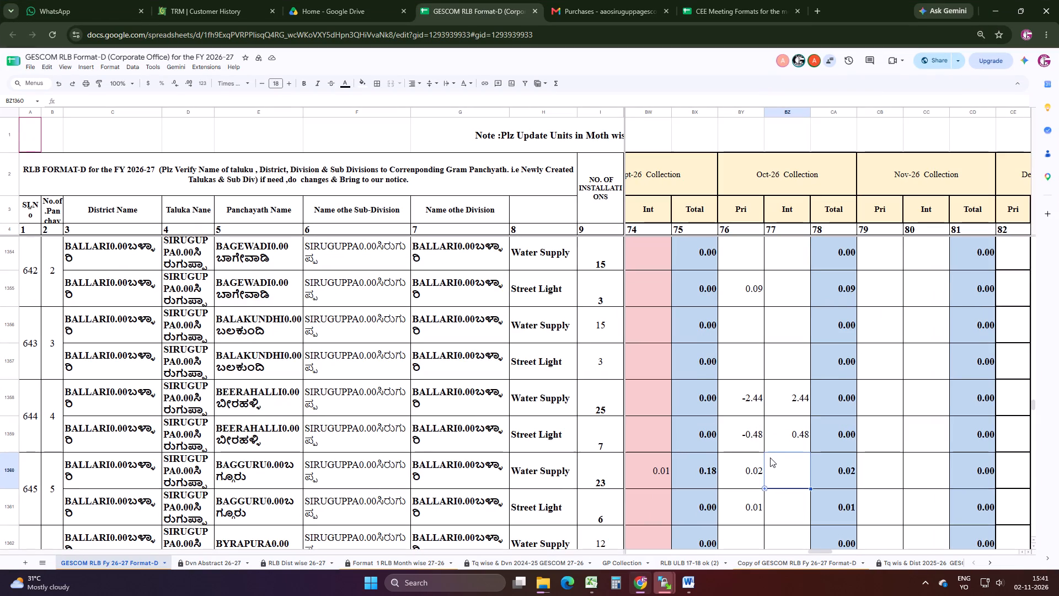
scroll(770, 457, "down", 7)
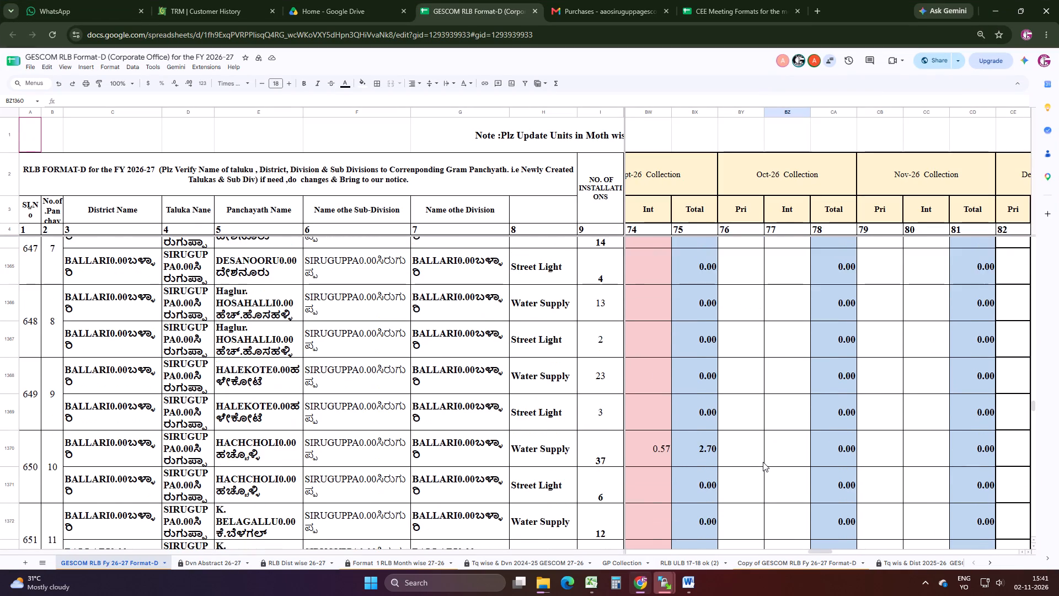
scroll(714, 461, "down", 1)
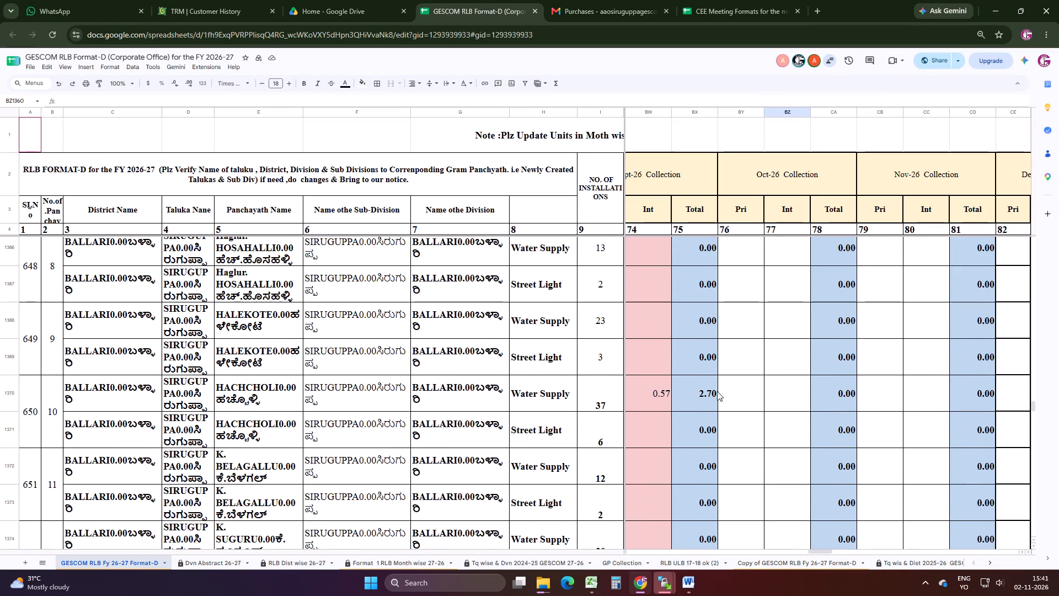
left_click(731, 389)
right_click(731, 389)
left_click(884, 275)
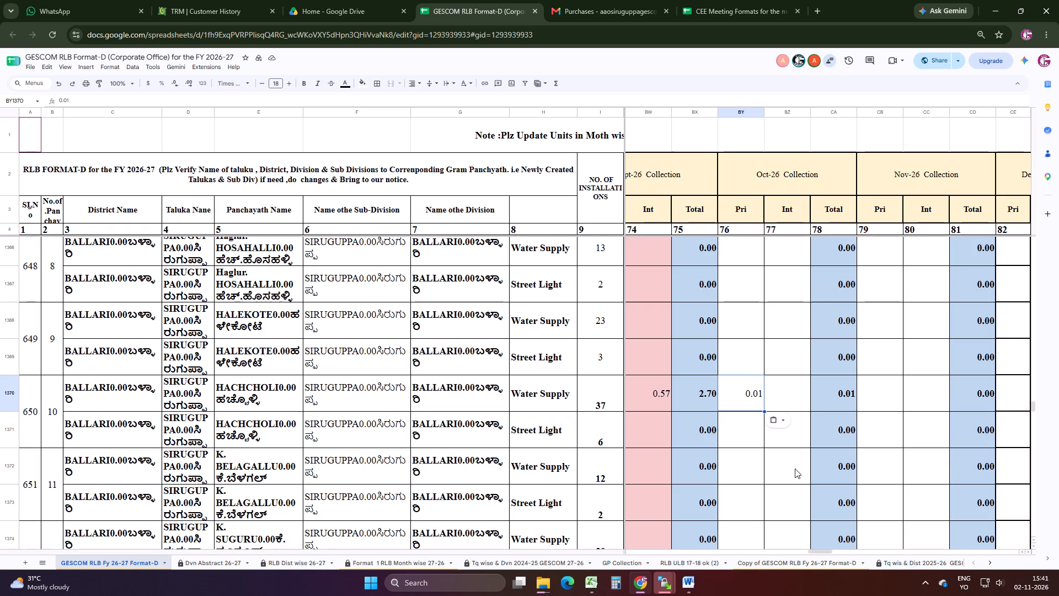
left_click(774, 489)
Copy Raravi Water Supply's Oct-26 Collection Pri 0.01 from the Excel workbook into its Google Sheet cell as values only.
left_click(646, 586)
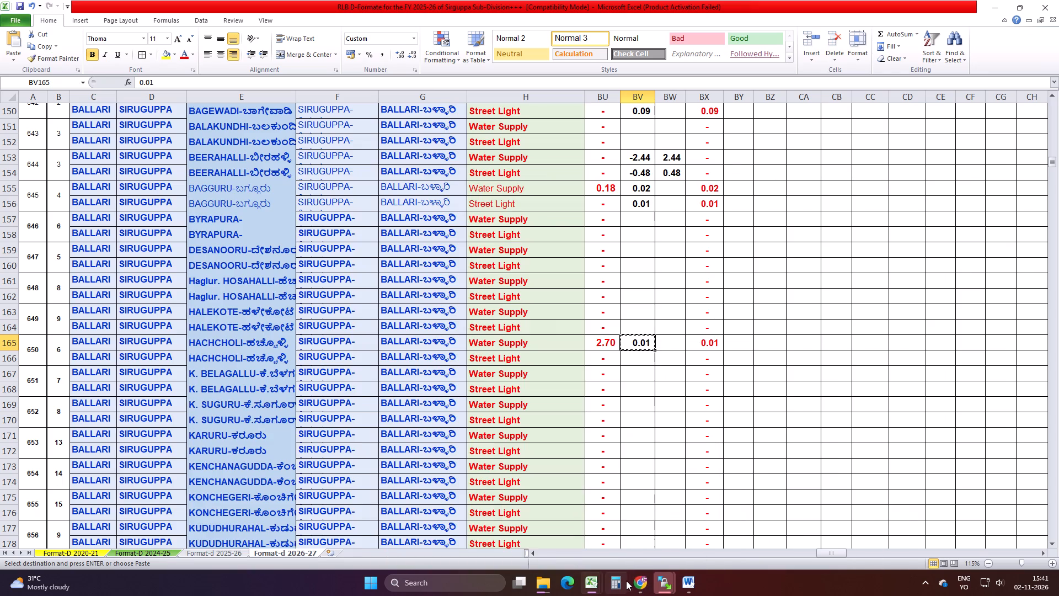
left_click(659, 455)
scroll(661, 472, "down", 5)
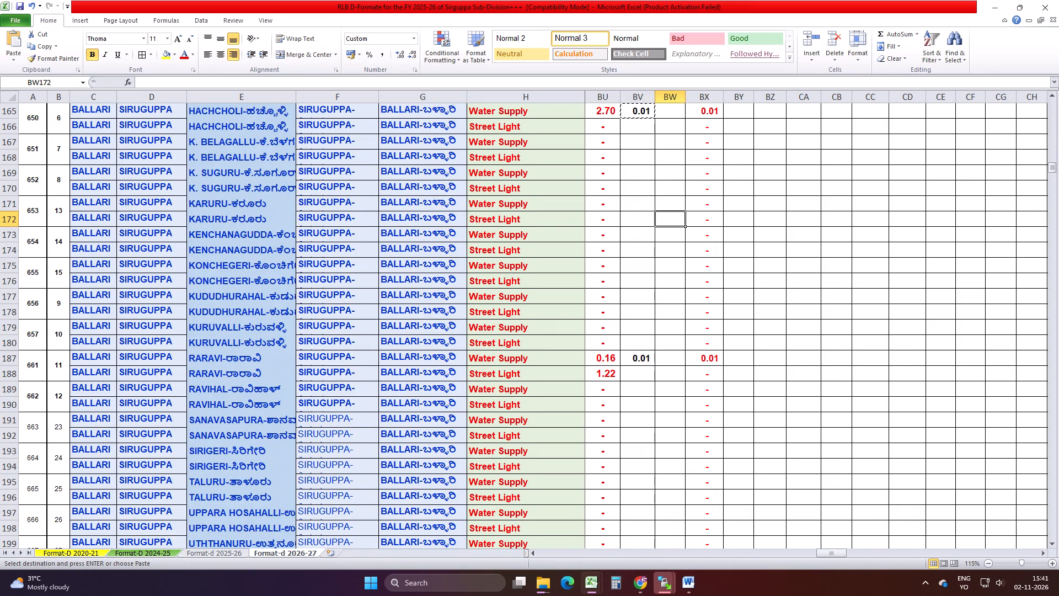
left_click(641, 367)
left_click(645, 361)
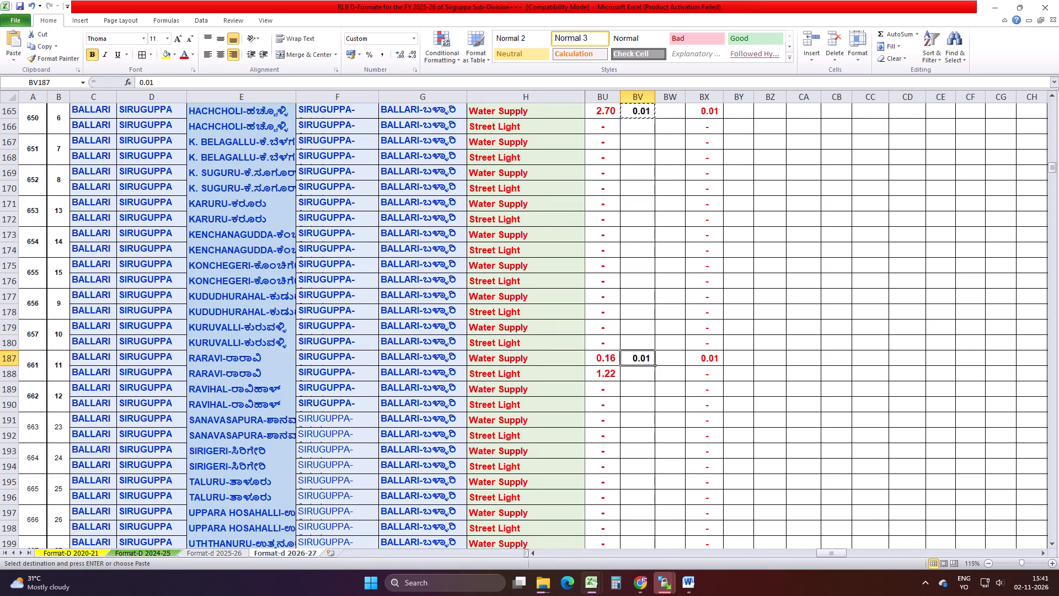
key("ctrl+c")
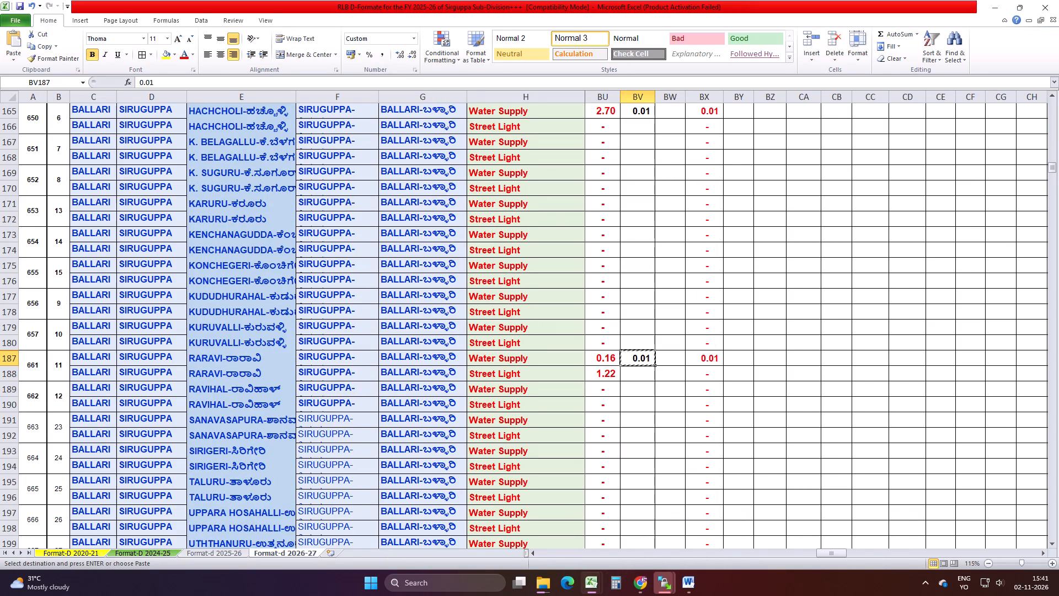
left_click(643, 578)
scroll(750, 475, "down", 2)
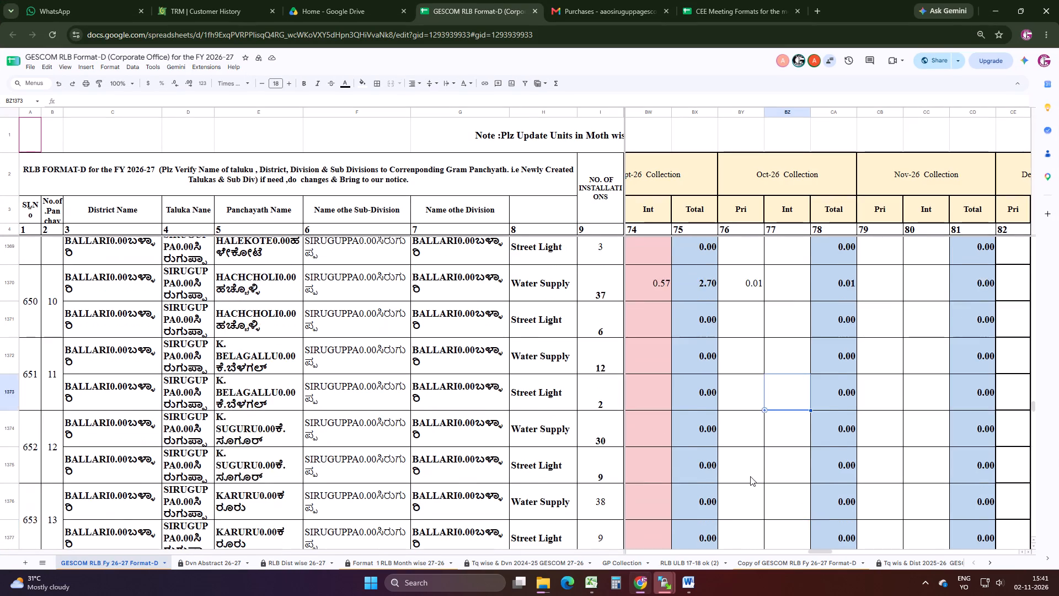
scroll(750, 476, "down", 7)
scroll(660, 498, "down", 3)
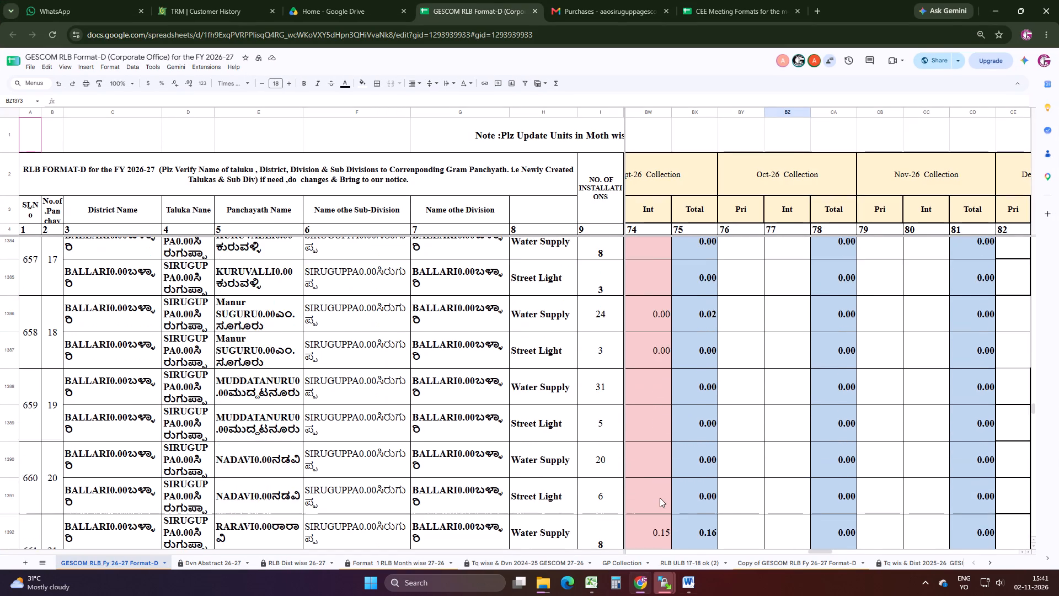
scroll(651, 487, "down", 5)
scroll(365, 435, "up", 2)
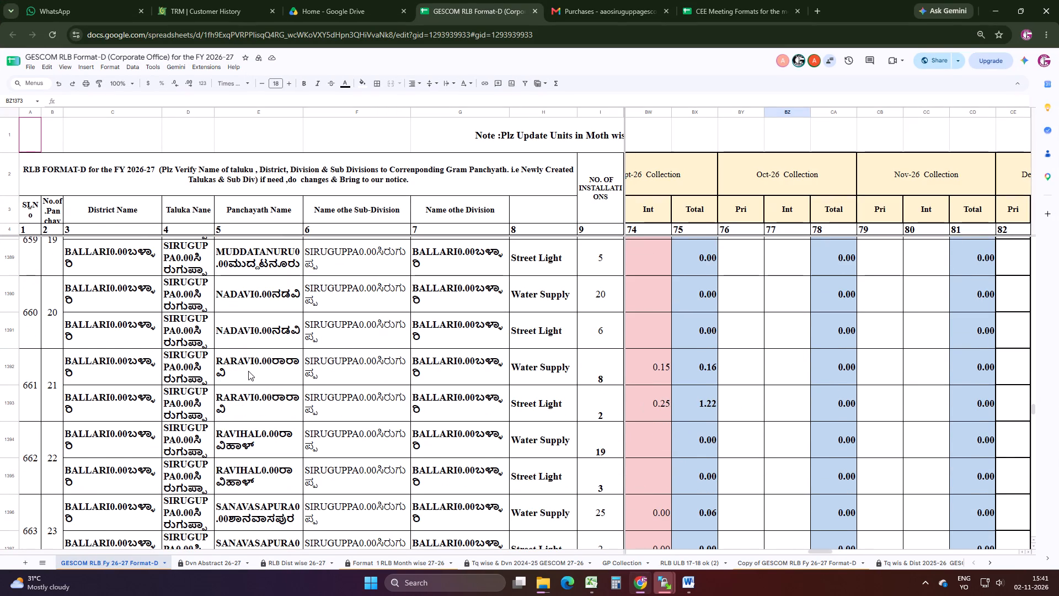
left_click(743, 369)
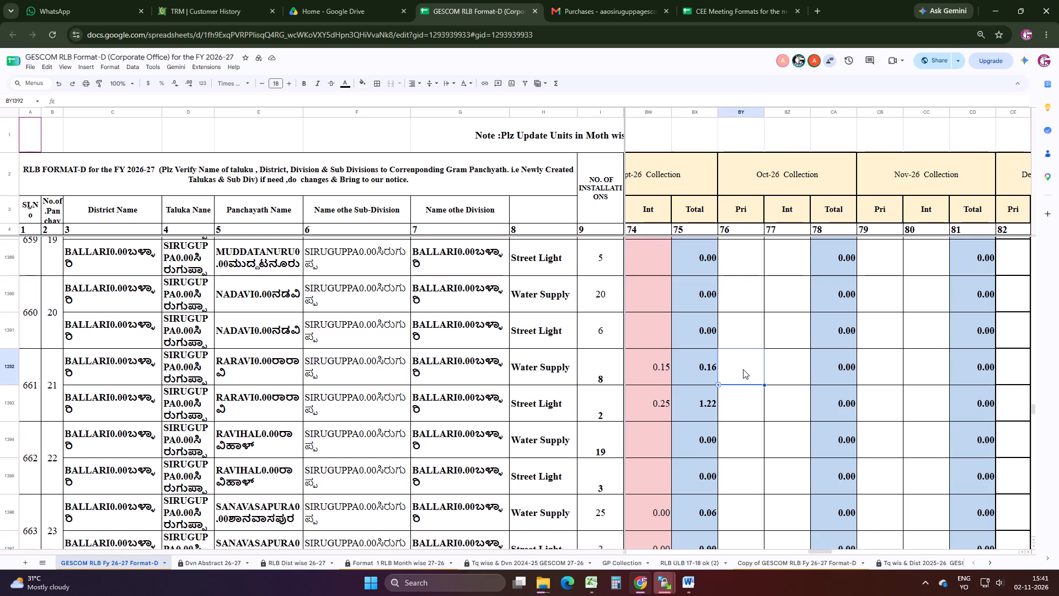
right_click(743, 369)
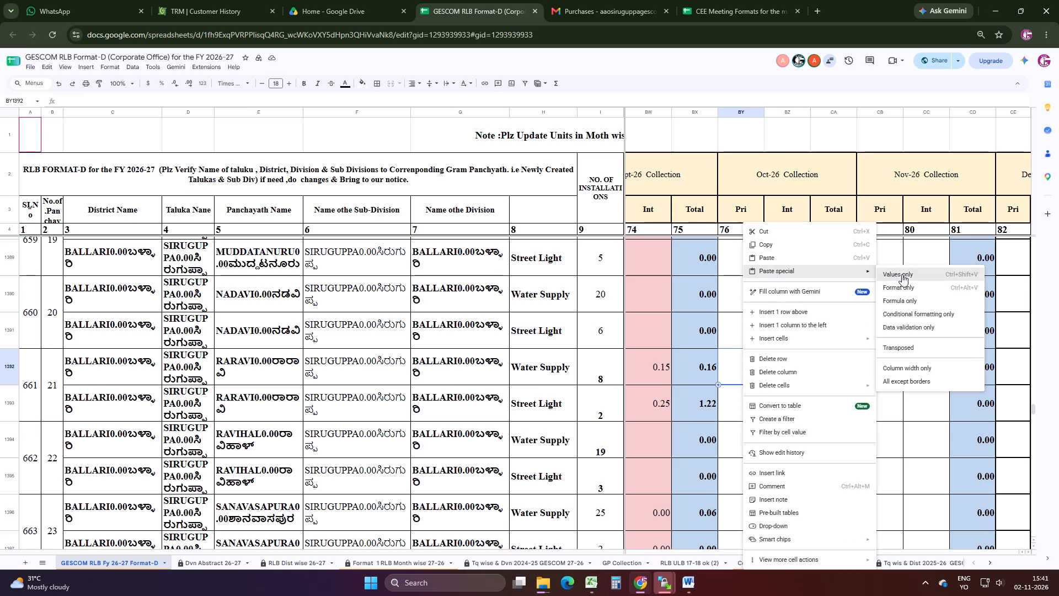
left_click(905, 273)
left_click(736, 413)
Review the Siruguppa rows' Oct-26 Collection columns in the Excel workbook for figures still to transfer.
left_click(639, 583)
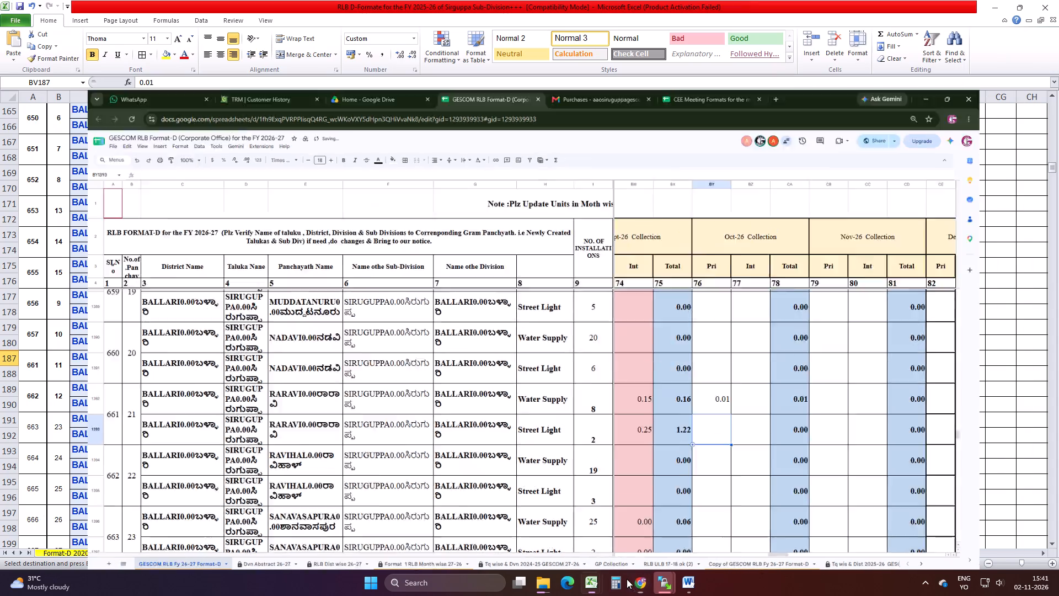
scroll(639, 467, "down", 3)
scroll(645, 483, "up", 2)
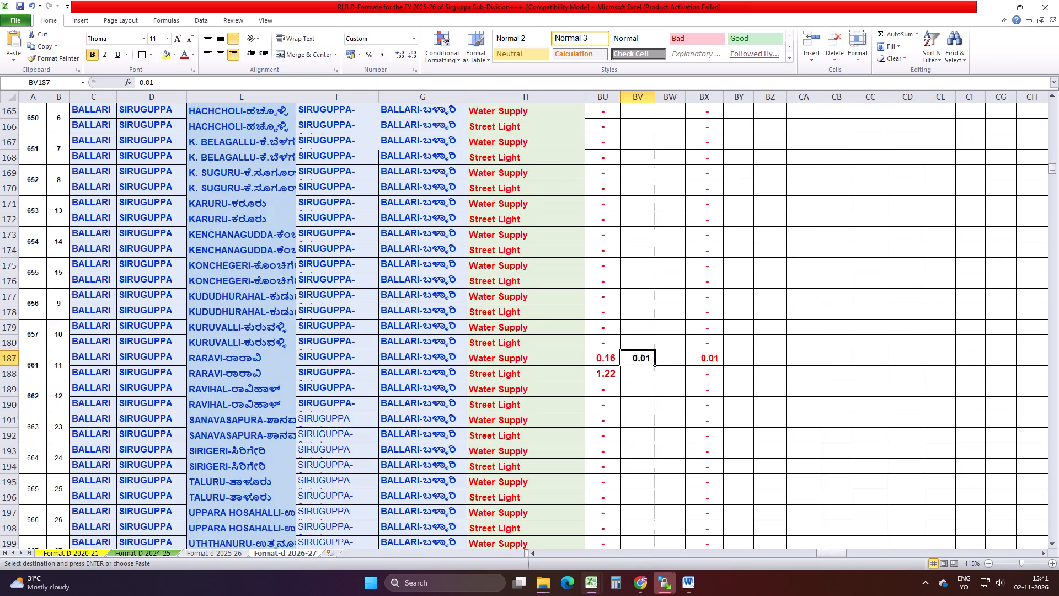
scroll(645, 483, "up", 17)
left_click(819, 395)
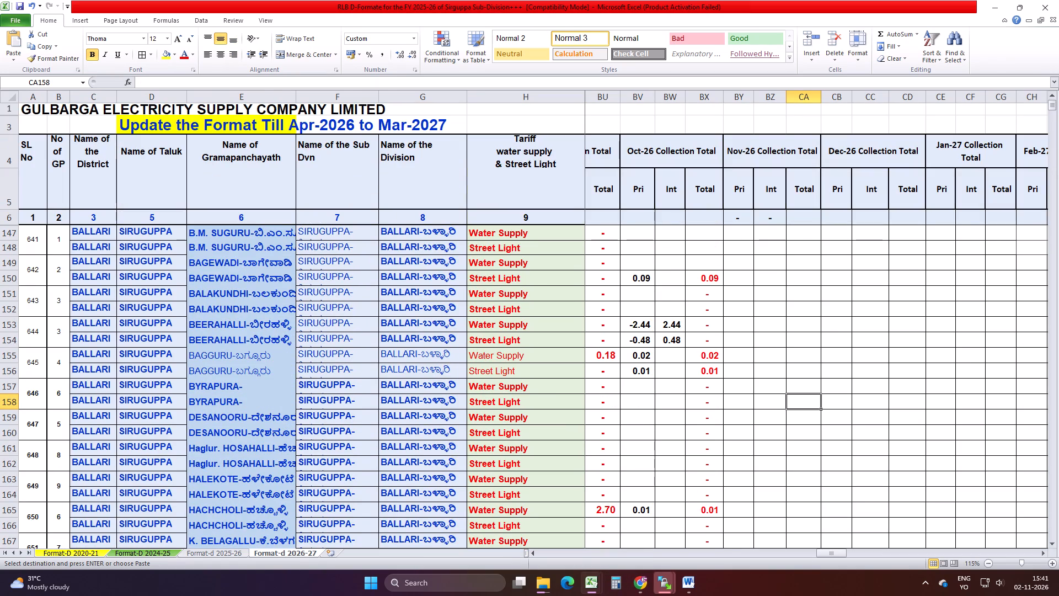
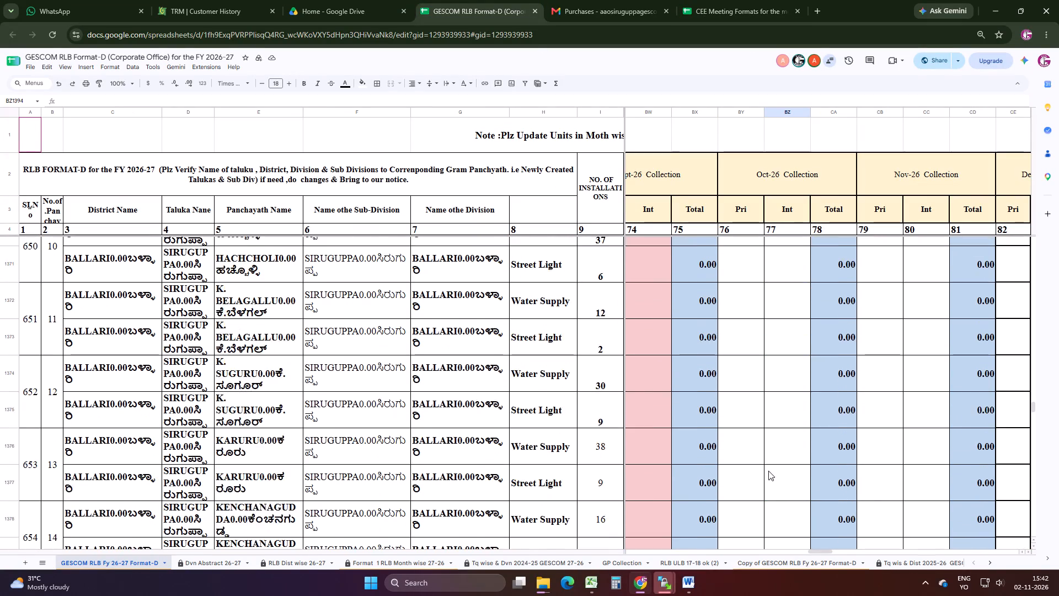
Copy B.M. Suguru's (29110, 27908) and Bagewadi's (131376, 8280) 10-26 consumption units from Excel into the Google Sheet's Oct2026 column as values only.
scroll(768, 471, "up", 13)
left_click(756, 390)
left_click(746, 356)
left_click(752, 346)
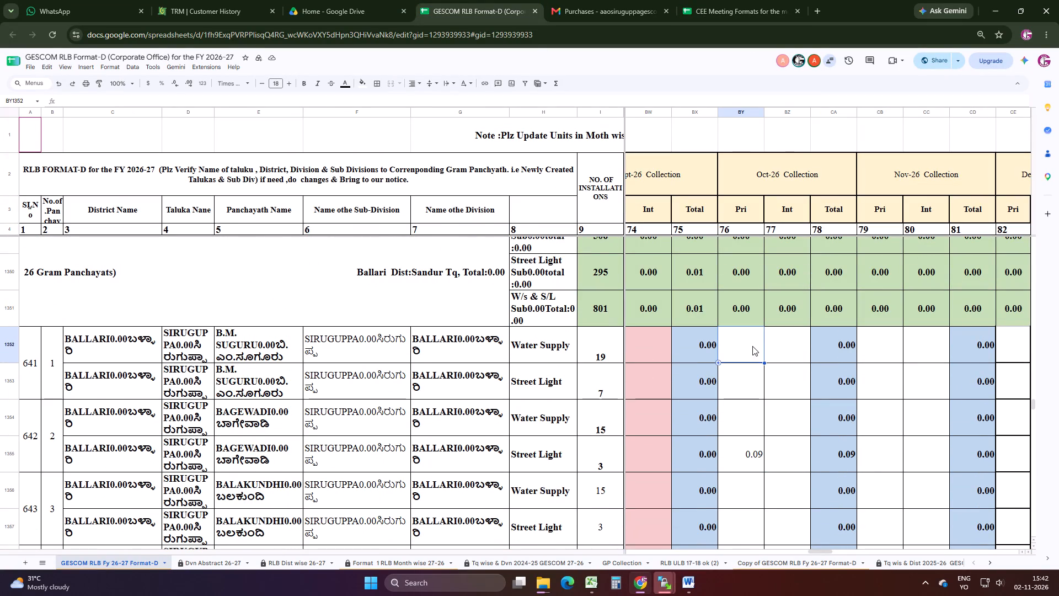
key("Tab")
key("Tab")
key("Tab")
key("Tab")
key("Tab")
key("Tab")
key("Tab")
key("Tab")
key("Tab")
key("Tab")
key("Tab")
key("Tab")
key("Tab")
key("Tab")
key("Tab")
key("Tab")
key("Tab")
key("Tab")
key("Tab")
key("Tab")
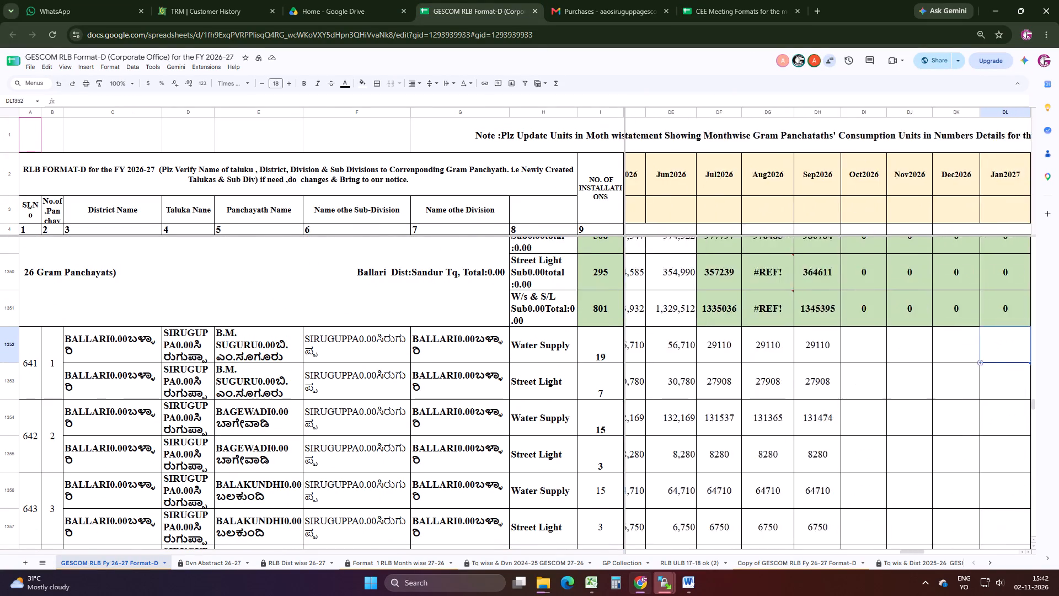
key("Left")
key("Left")
key("Left")
key("Left")
key("Left")
key("Left")
key("Left")
key("Left")
key("Left")
key("Left")
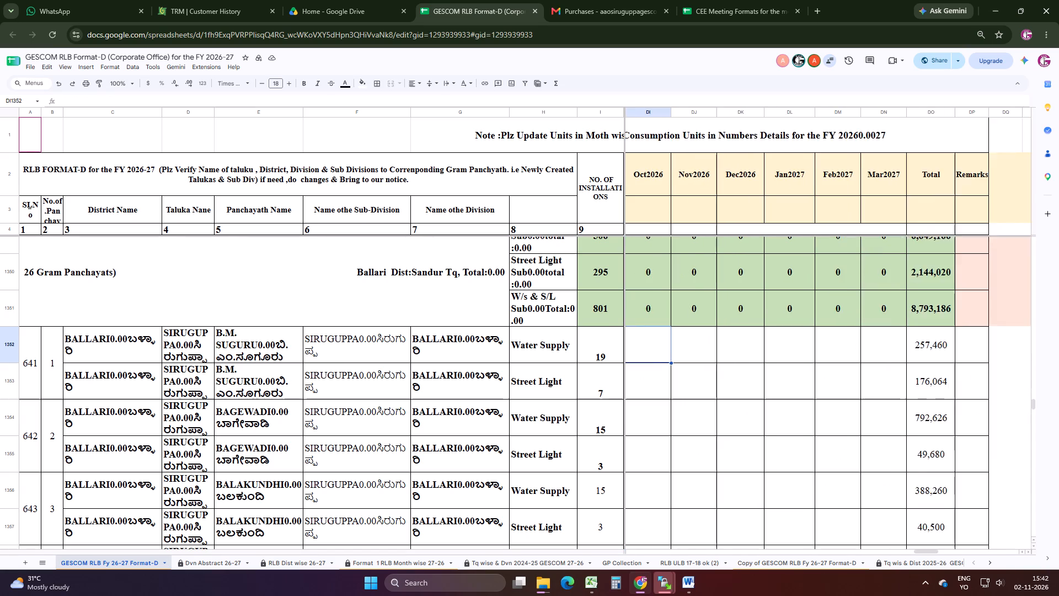
key("Left")
key("Left")
key("Left")
key("Right")
key("Right")
key("Right")
key("Left")
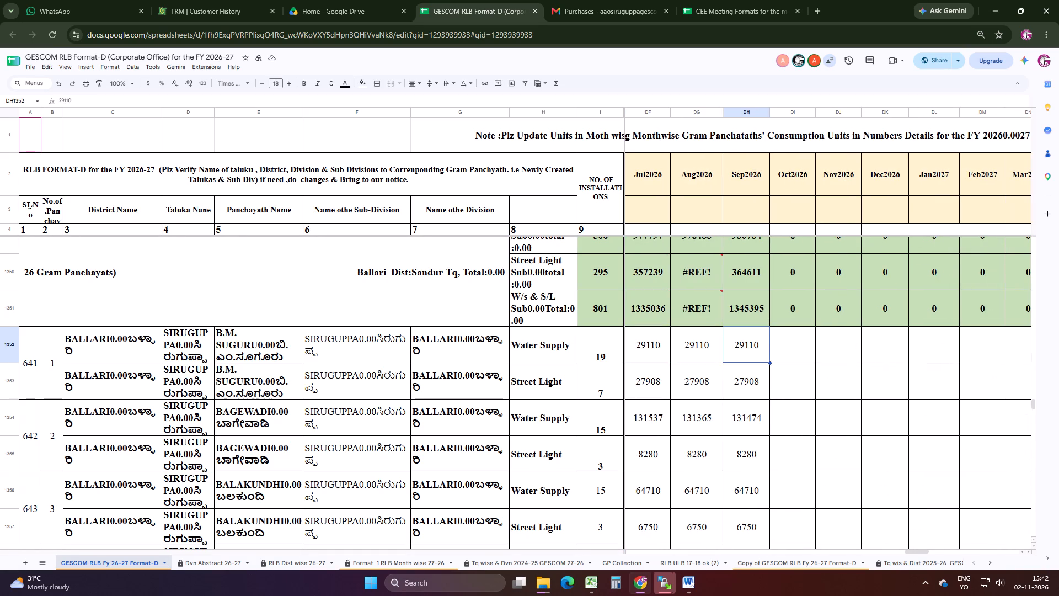
key("Left")
key("Right")
key("Right")
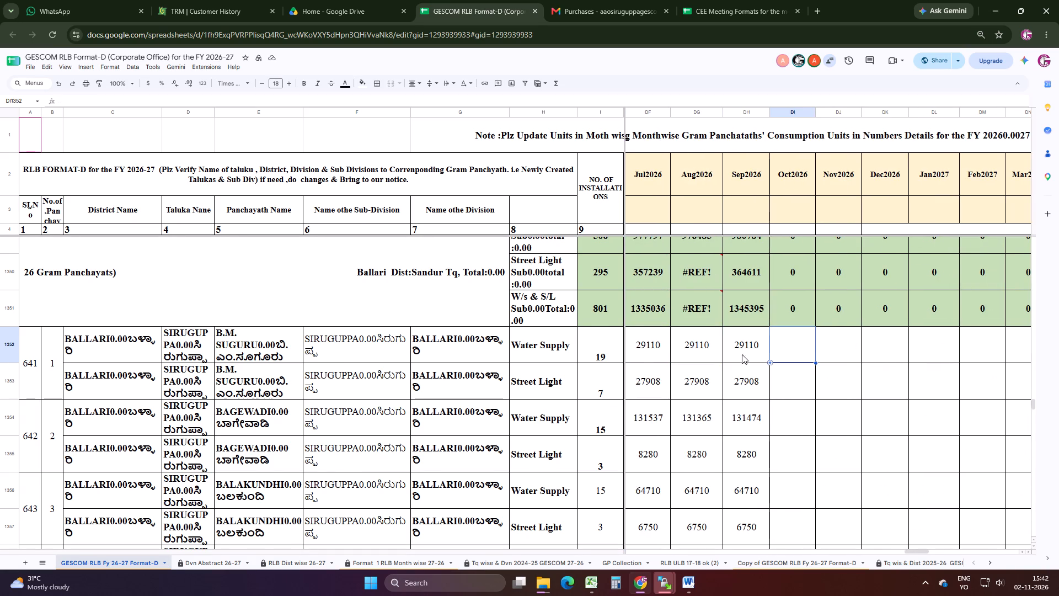
scroll(843, 394, "down", 1)
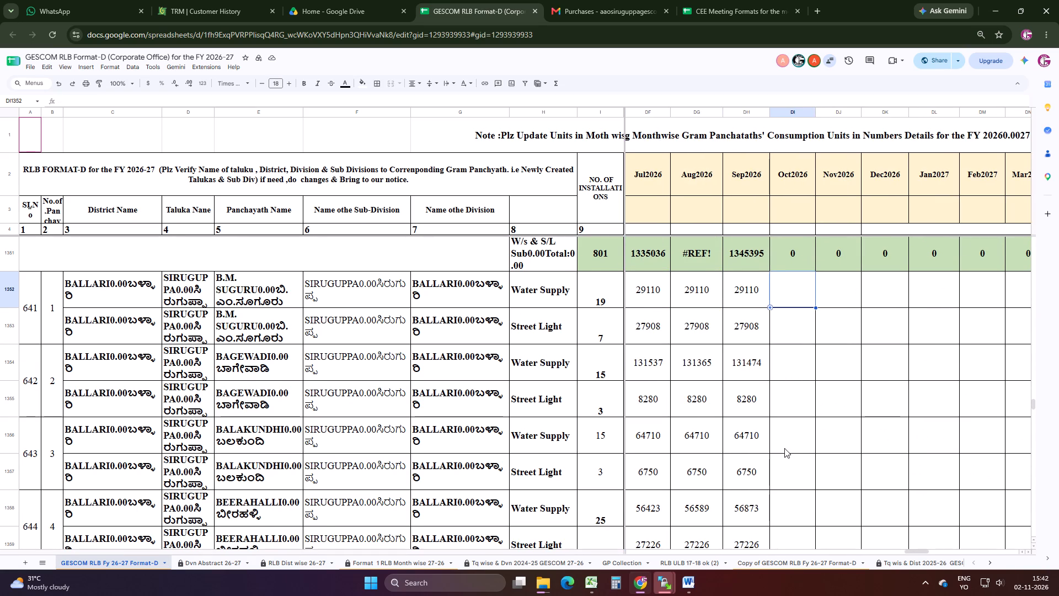
scroll(784, 450, "down", 1)
key("alt+Tab")
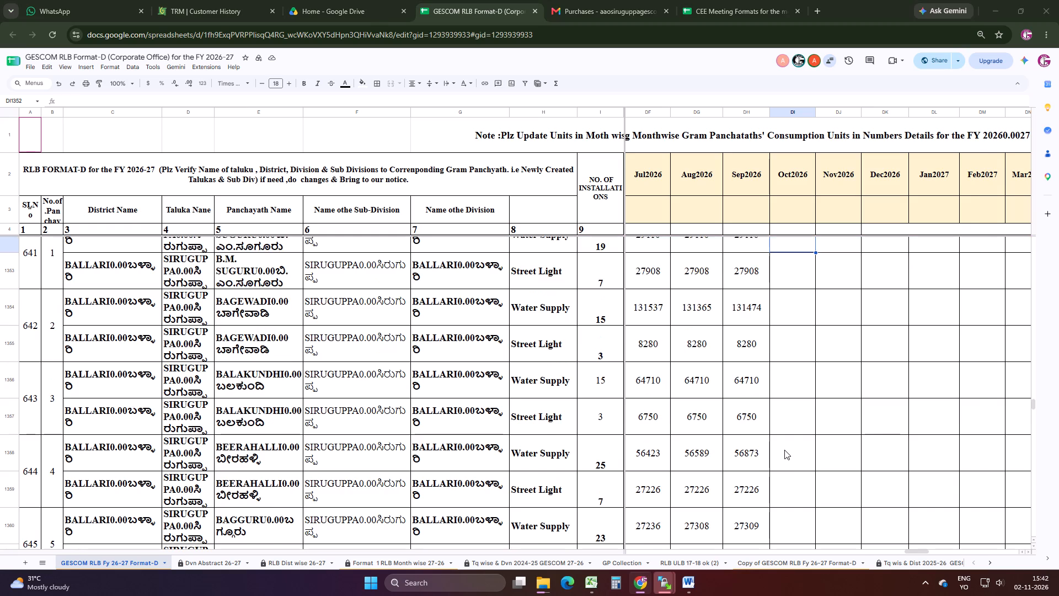
key("alt+Tab")
left_click(645, 586)
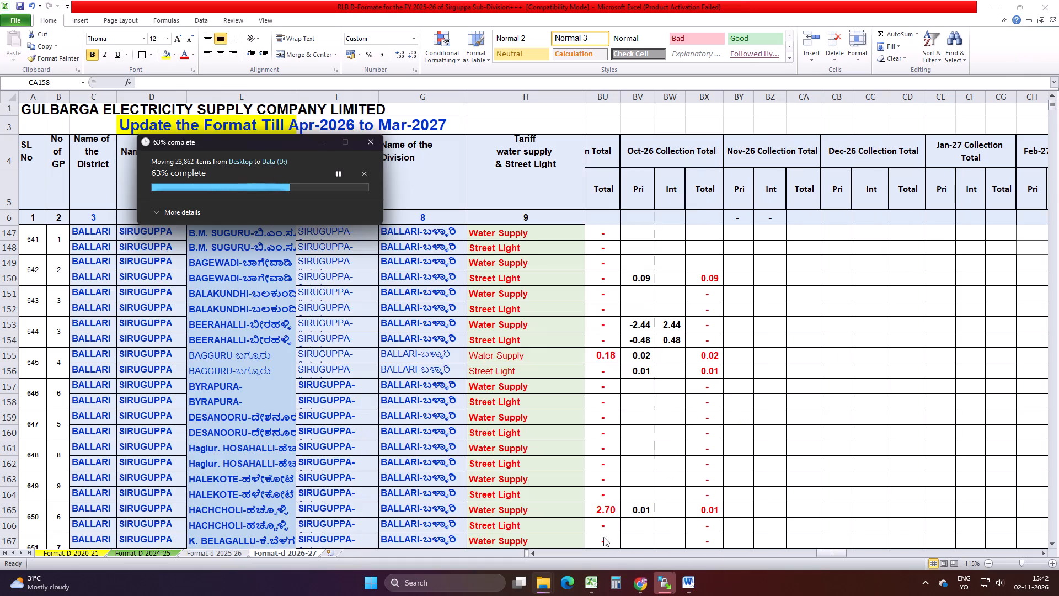
left_click(704, 234)
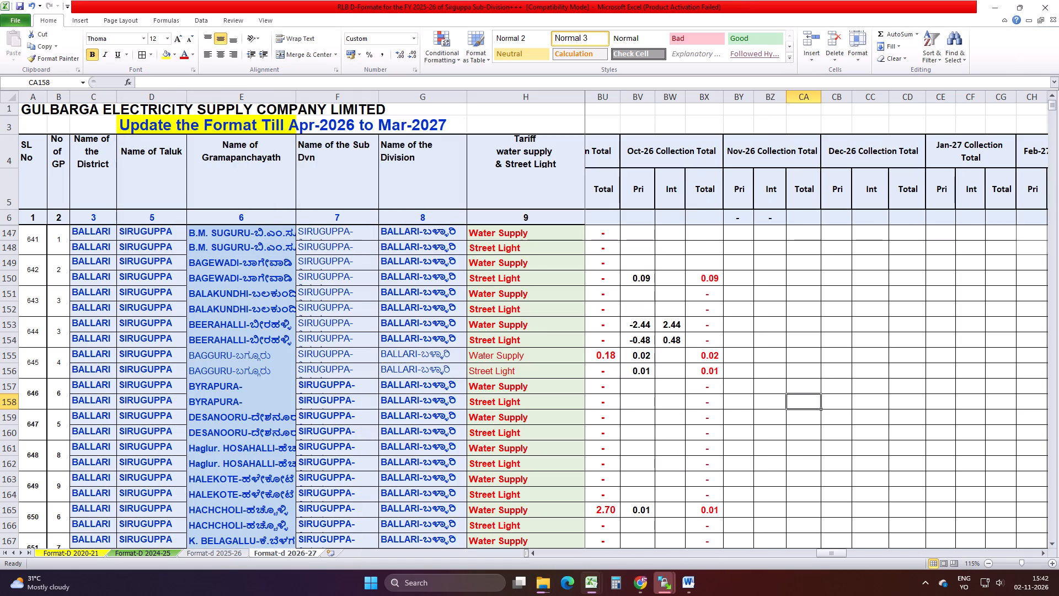
left_click(698, 244)
left_click(704, 231)
key("Right")
key("Right")
key("Right")
key("Right")
key("Right")
key("Right")
key("Right")
key("Right")
key("Right")
key("Right")
key("Right")
key("Right")
key("Right")
key("Right")
key("Right")
key("Right")
key("Right")
key("Right")
key("Right")
key("Right")
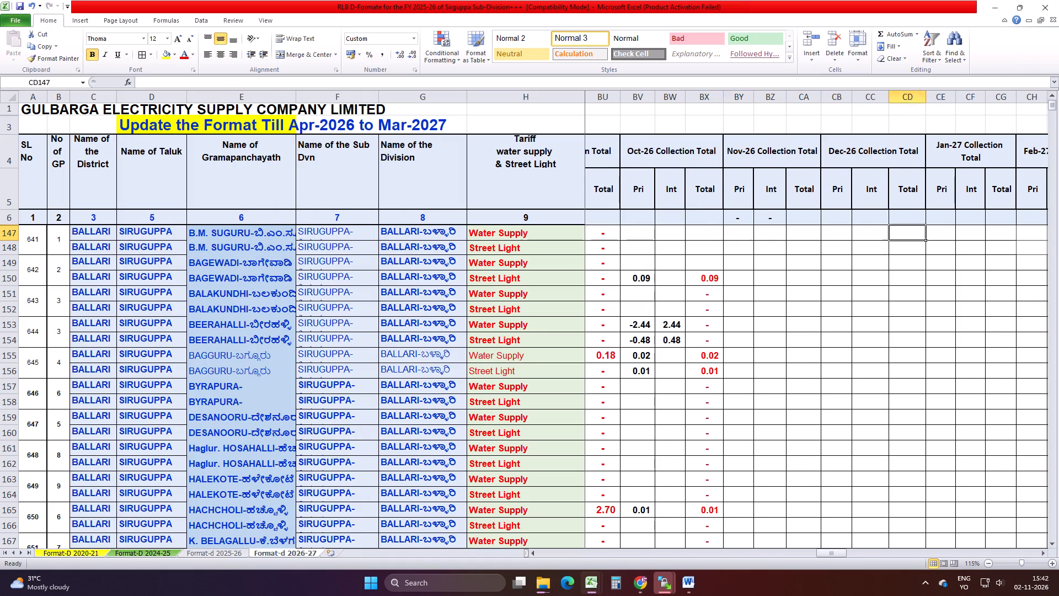
key("Right")
key("Right")
key("Right")
key("Right")
key("Right")
key("Right")
key("Right")
key("Right")
key("Right")
key("Right")
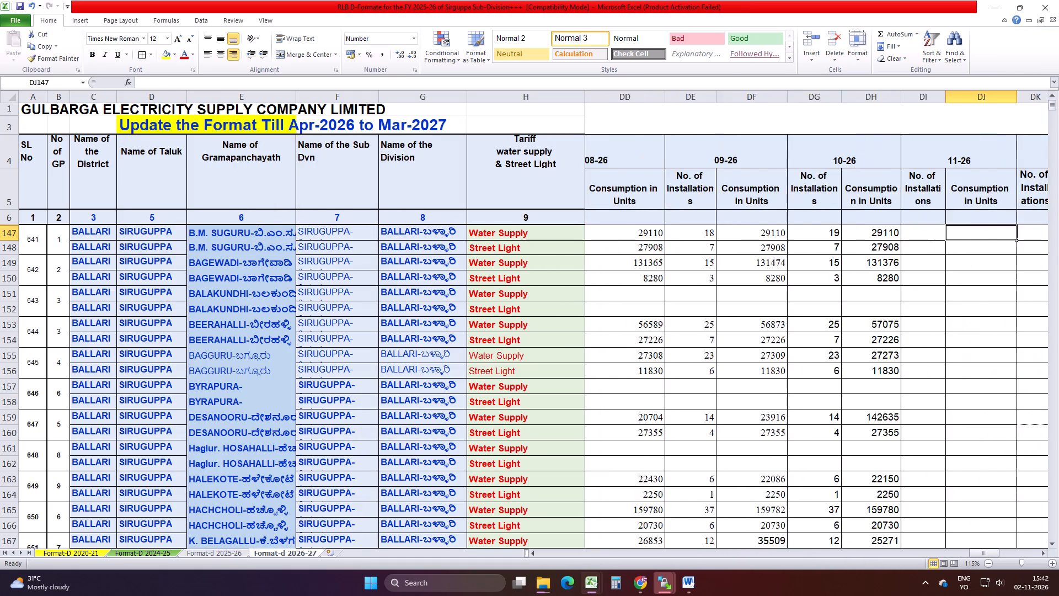
key("Right")
key("Left")
key("Left")
key("Left")
key("shift+Down")
key("shift+Down")
key("shift+Down")
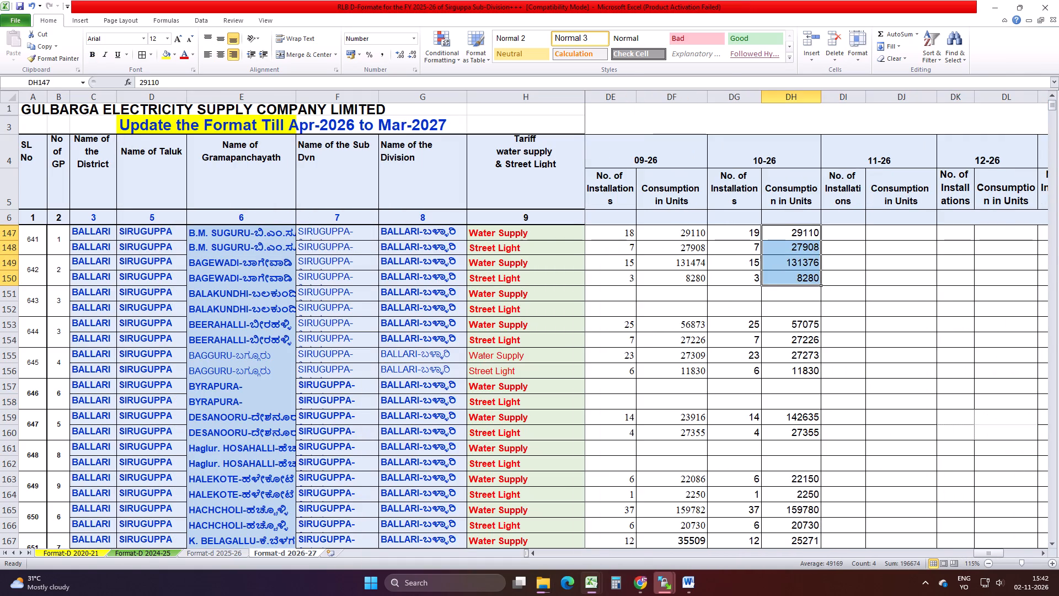
key("ctrl+c")
left_click(640, 582)
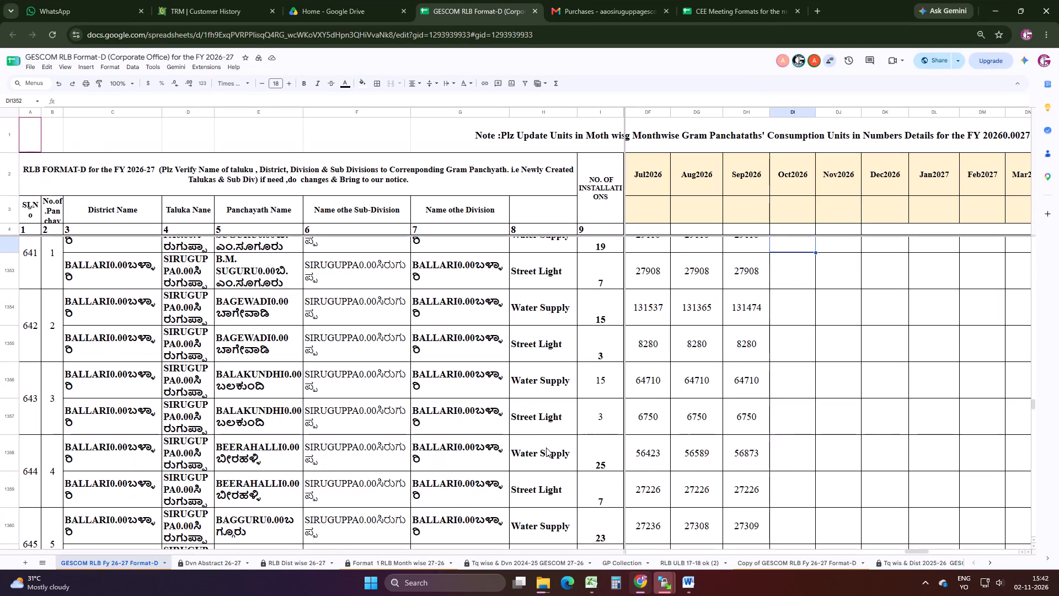
scroll(776, 368, "up", 3)
right_click(779, 409)
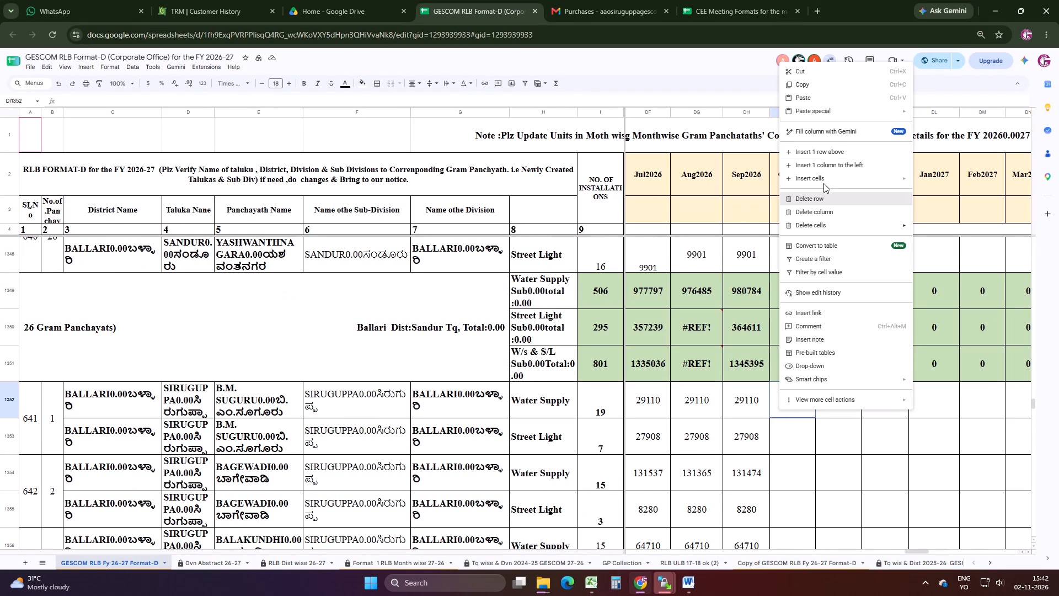
left_click(945, 113)
Copy Beerahalli's (57075, 27226) and Bagguru's (27273, 11830) 10-26 consumption units from Excel into their Oct2026 Google Sheet cells as values only.
scroll(818, 439, "down", 1)
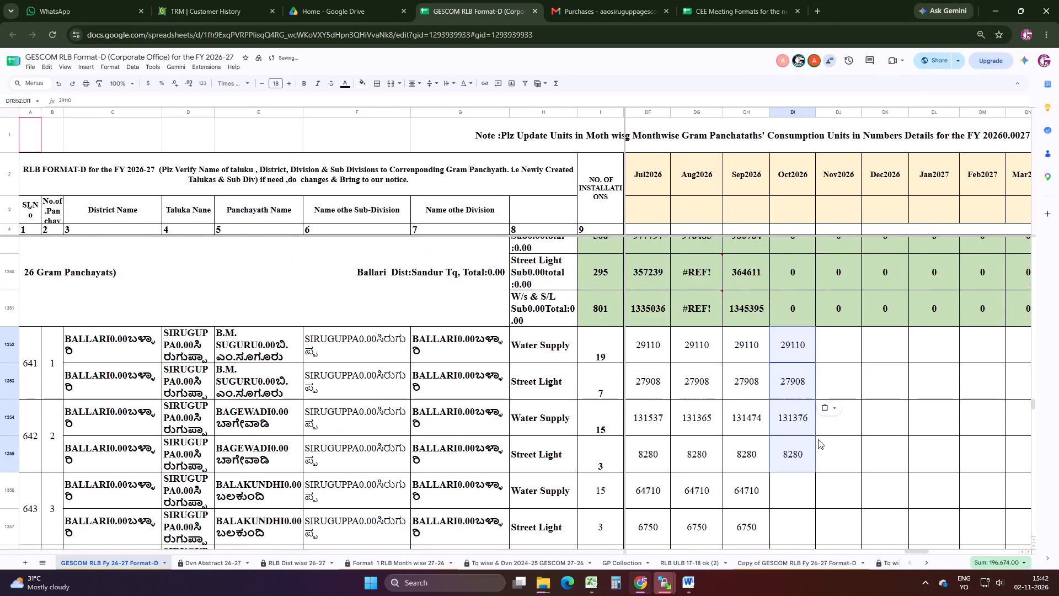
scroll(818, 439, "down", 2)
left_click(633, 581)
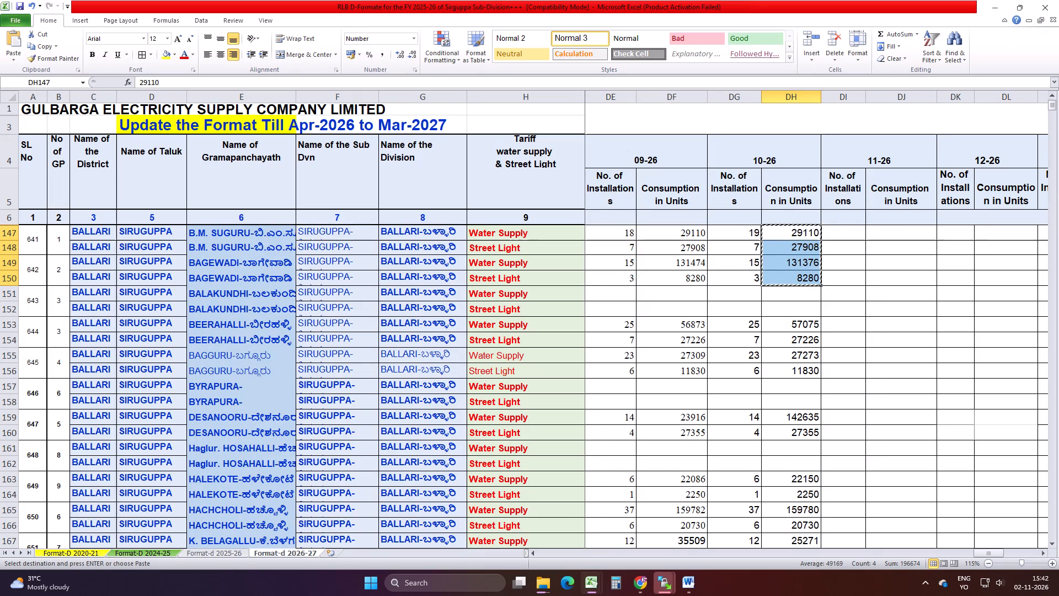
left_click_drag(794, 325, 806, 377)
key("ctrl+c")
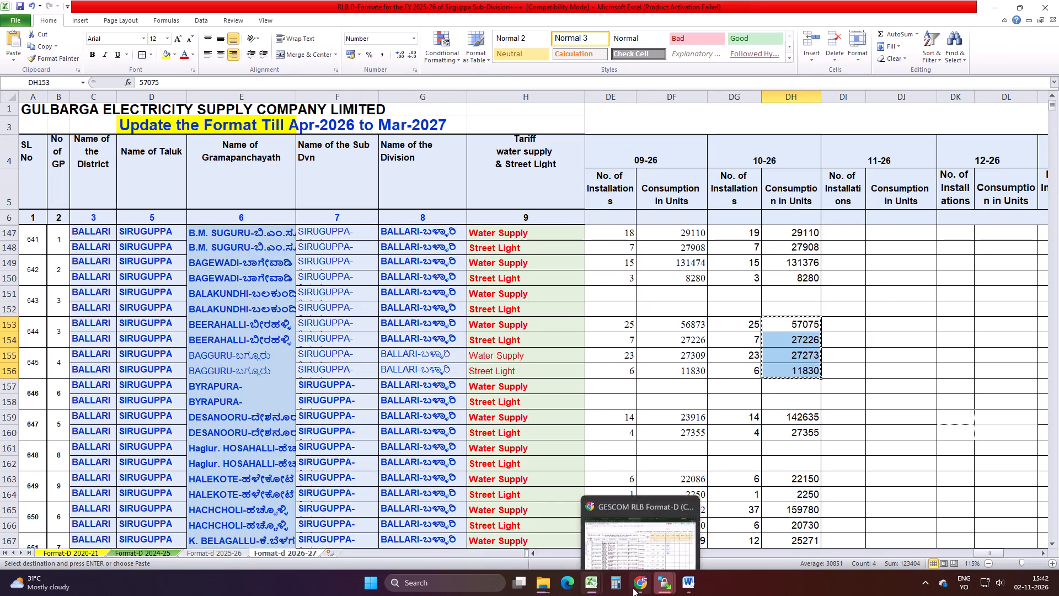
left_click(634, 586)
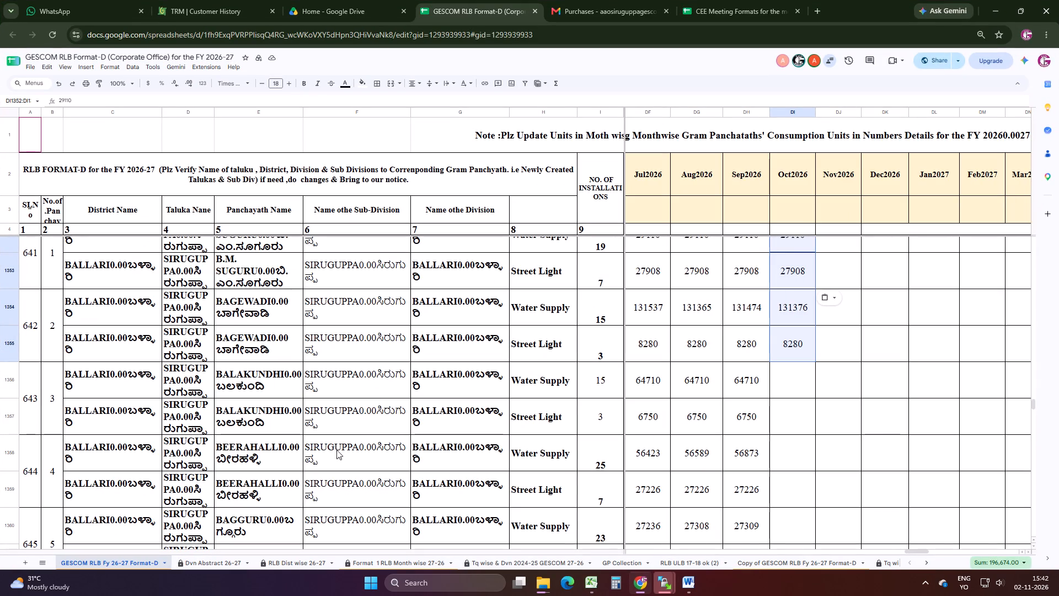
left_click(785, 453)
right_click(785, 453)
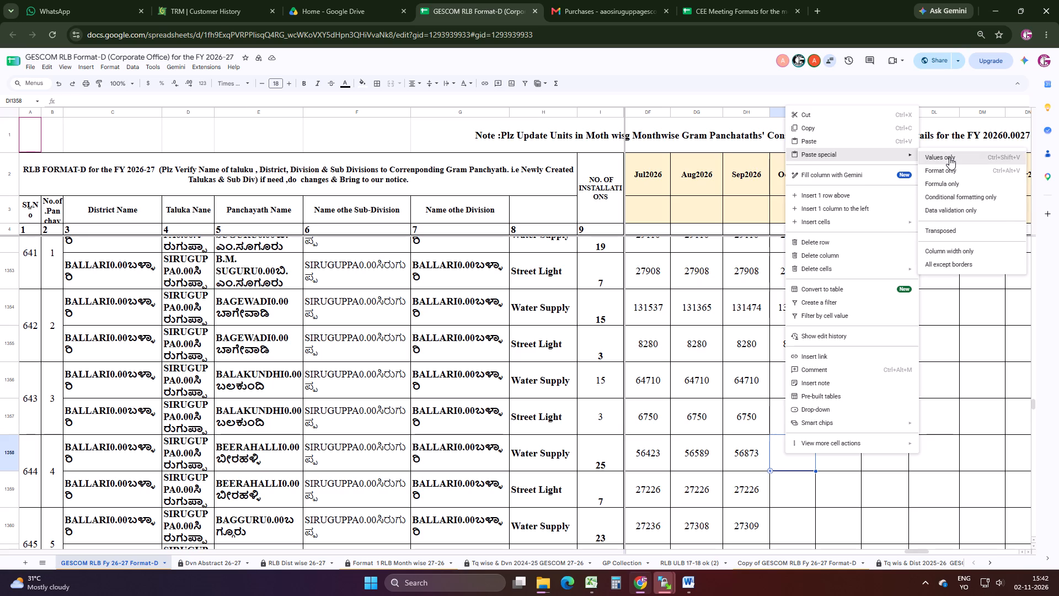
left_click(949, 157)
Copy Desanooru's 10-26 consumption units (142635, 27355) from Excel into its Oct2026 Google Sheet cells as values only.
scroll(848, 472, "down", 5)
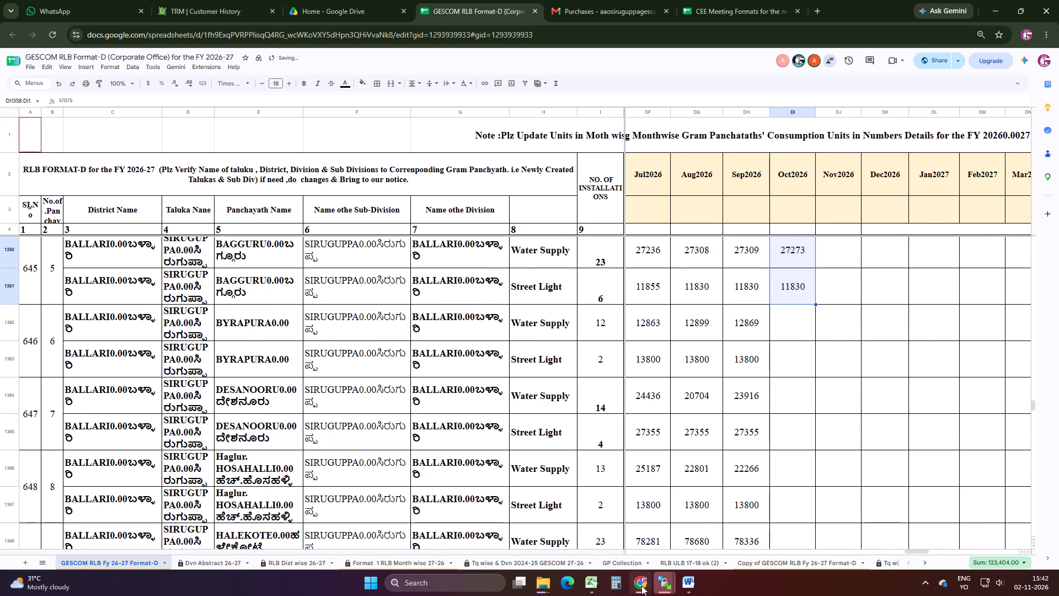
left_click(641, 586)
left_click_drag(801, 413, 801, 417)
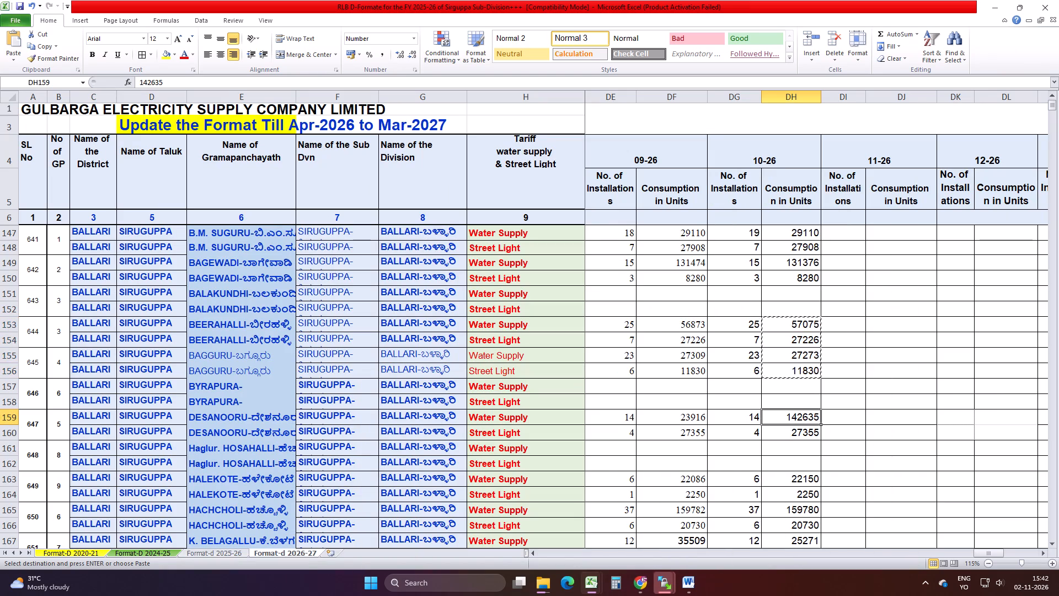
left_click_drag(801, 417, 804, 425)
key("ctrl+c")
left_click(640, 582)
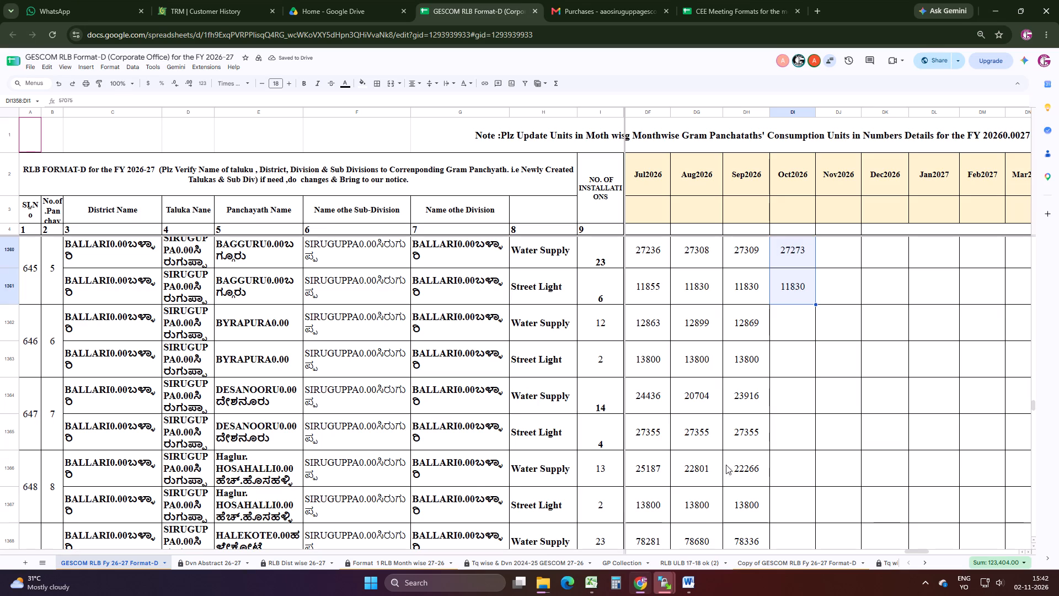
scroll(740, 459, "down", 1)
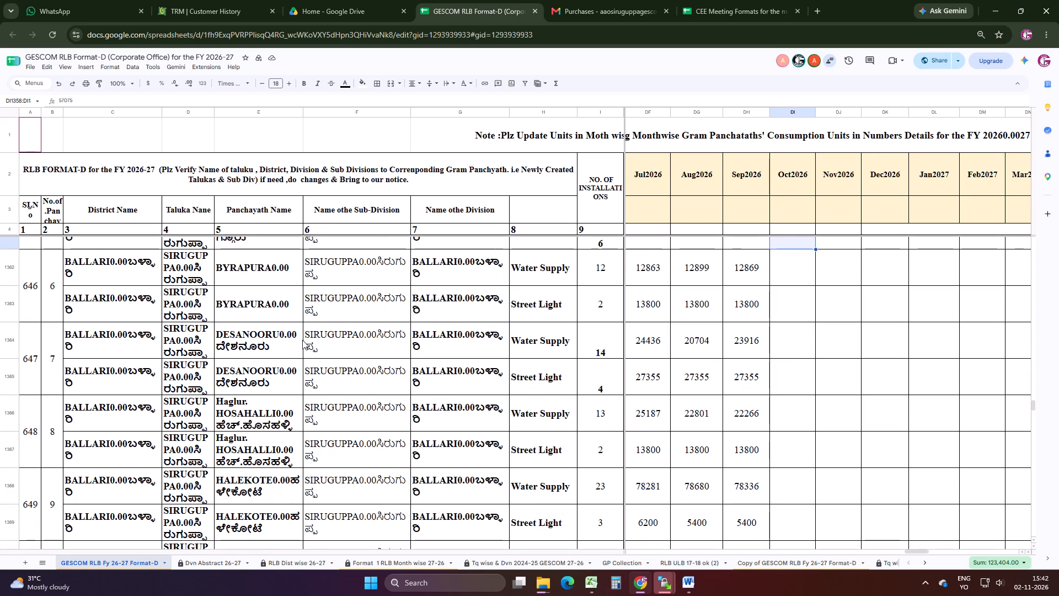
left_click(801, 340)
right_click(801, 340)
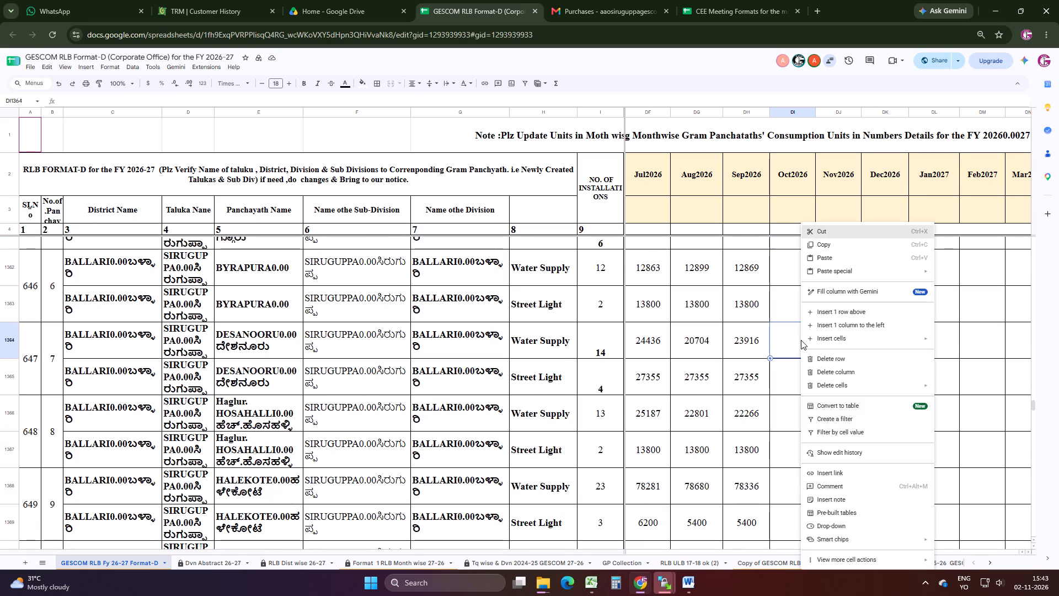
left_click(955, 276)
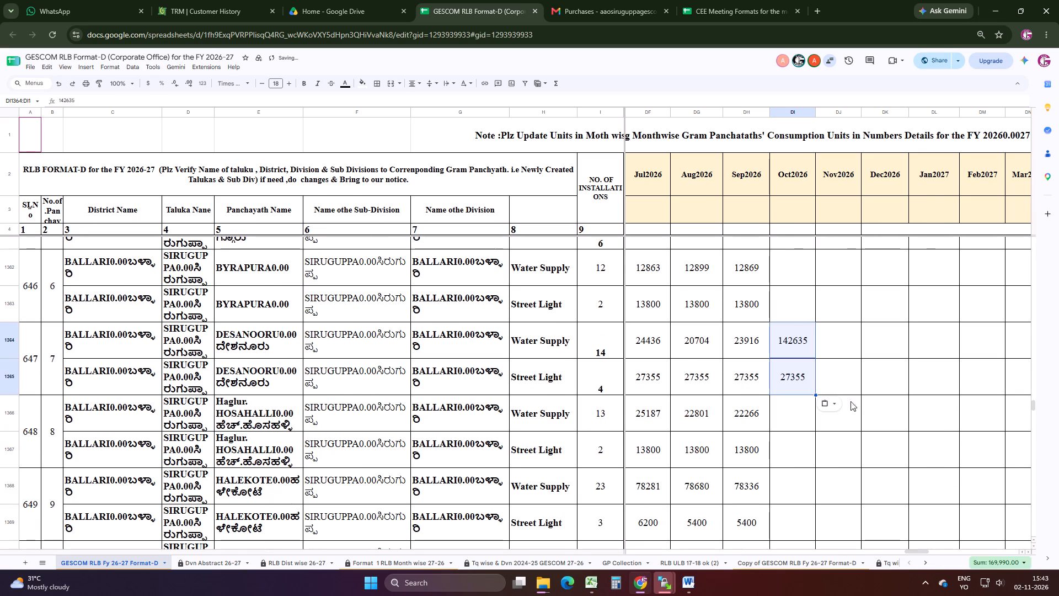
Copy Halekote's (22150, 2250) and Hachcholi's (159780, 20730) 10-26 consumption units from Excel into their Oct2026 Google Sheet cells as values only.
left_click(642, 576)
scroll(824, 442, "down", 3)
left_click_drag(790, 311, 803, 359)
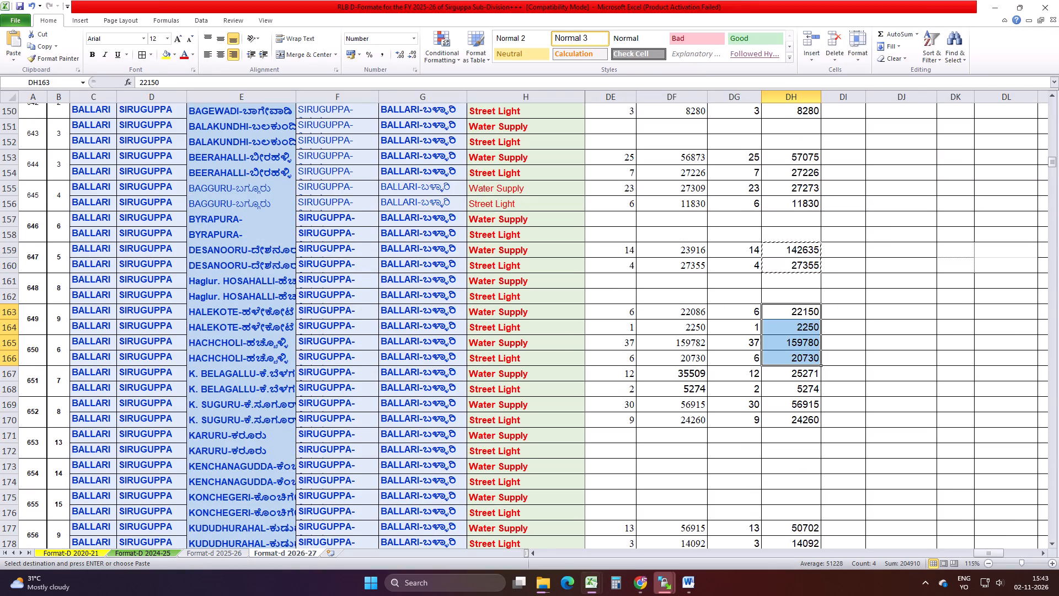
key("ctrl+c")
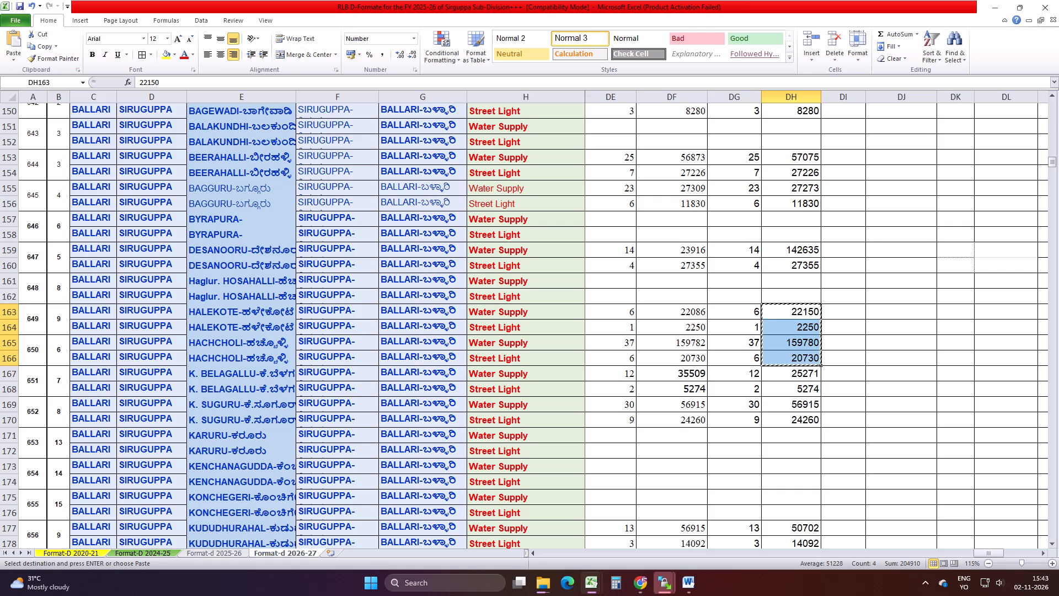
left_click(641, 581)
scroll(816, 434, "down", 1)
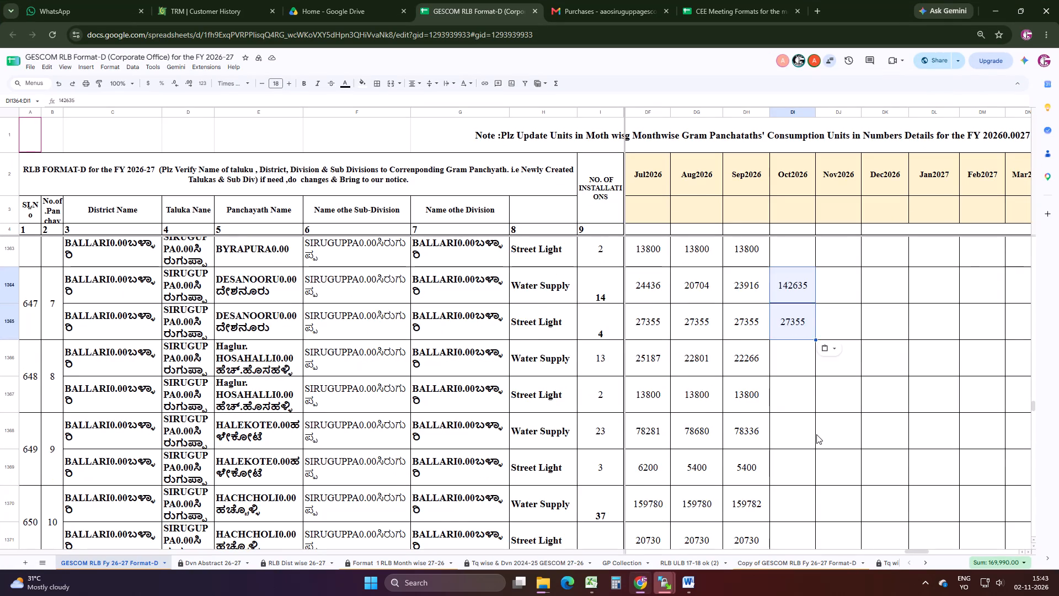
scroll(805, 441, "down", 2)
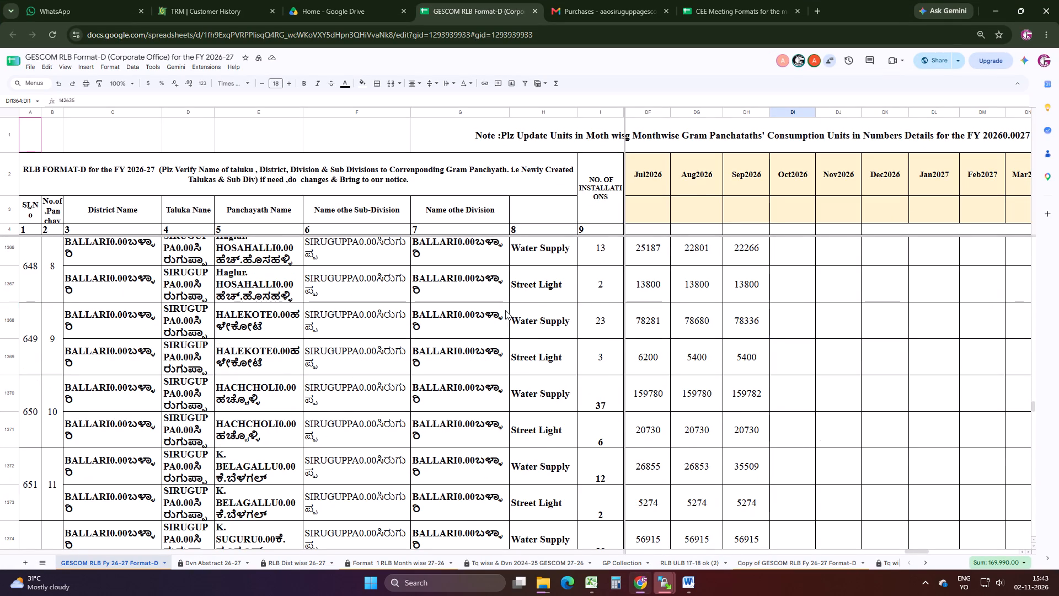
left_click(793, 314)
right_click(793, 314)
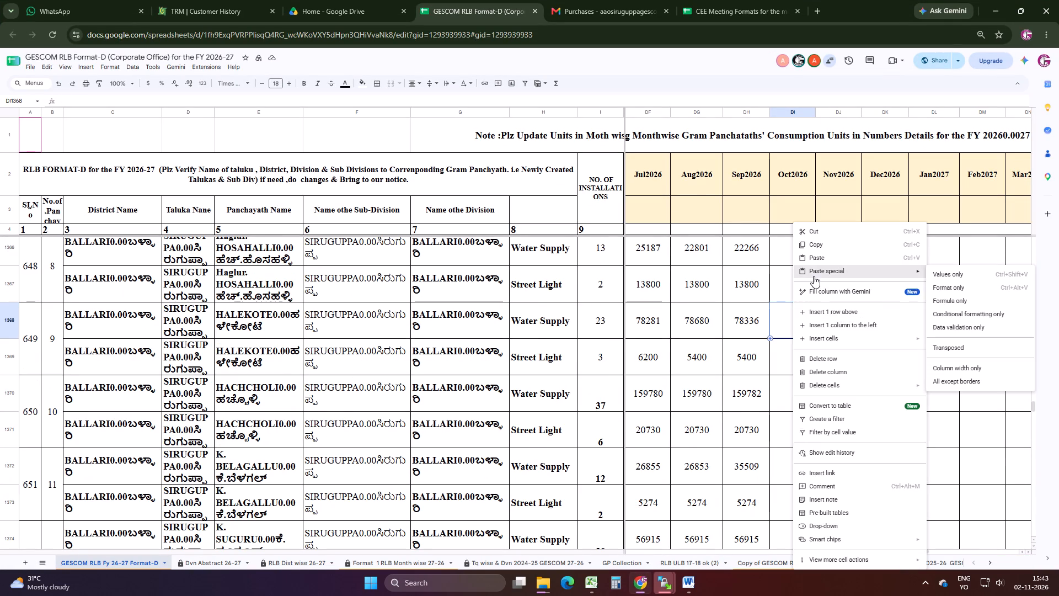
left_click(950, 278)
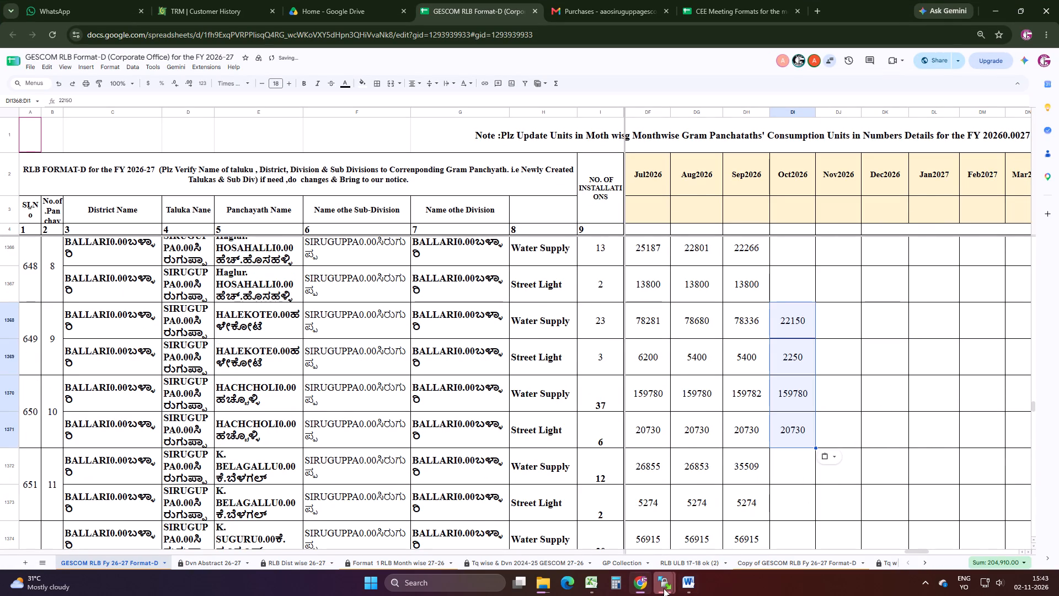
Copy K. Belagallu's (25271, 5274) and K. Suguru's (56915, 24260) 10-26 units from Excel into their Oct2026 Google Sheet cells as values only.
left_click(635, 582)
left_click_drag(798, 370, 805, 415)
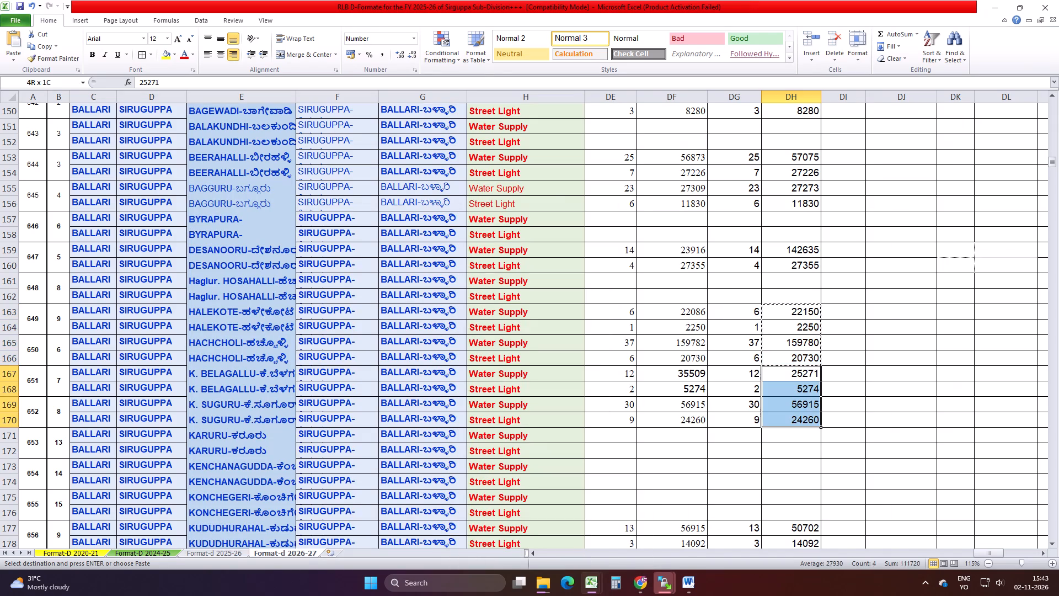
left_click_drag(805, 415, 805, 416)
key("ctrl+c")
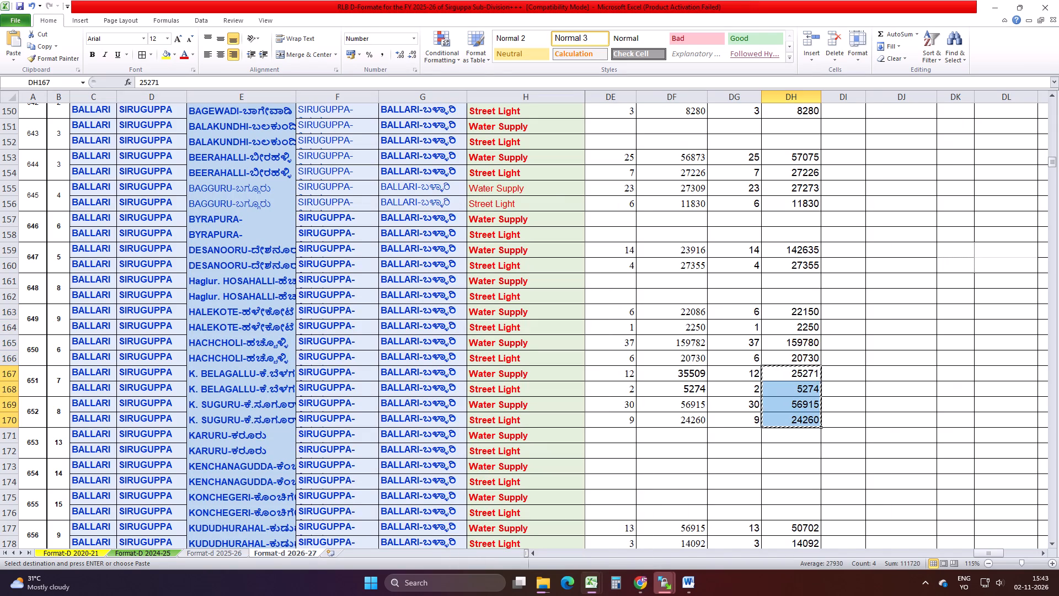
left_click(650, 581)
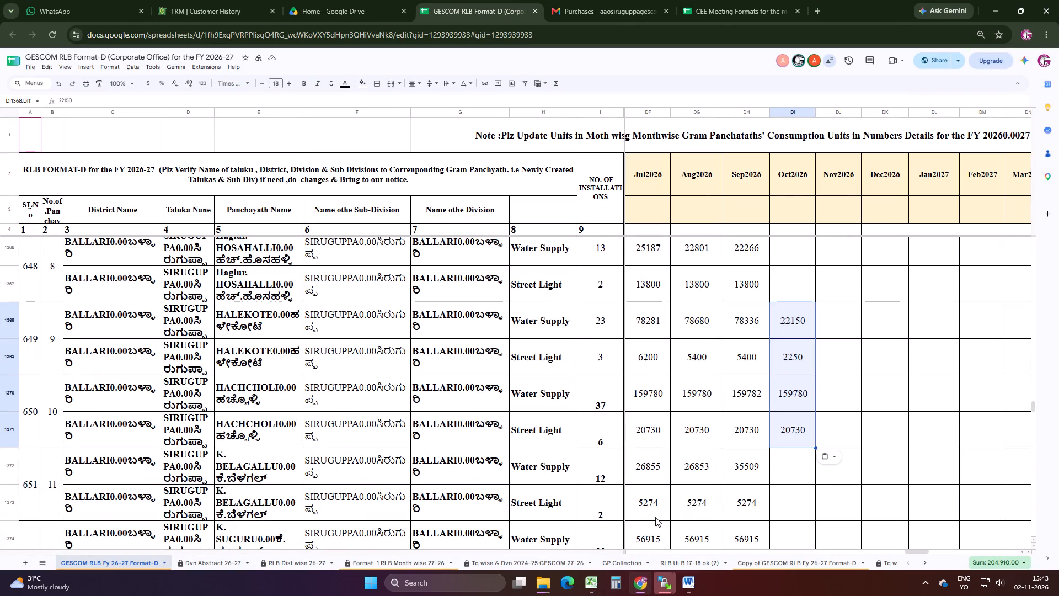
scroll(761, 471, "down", 2)
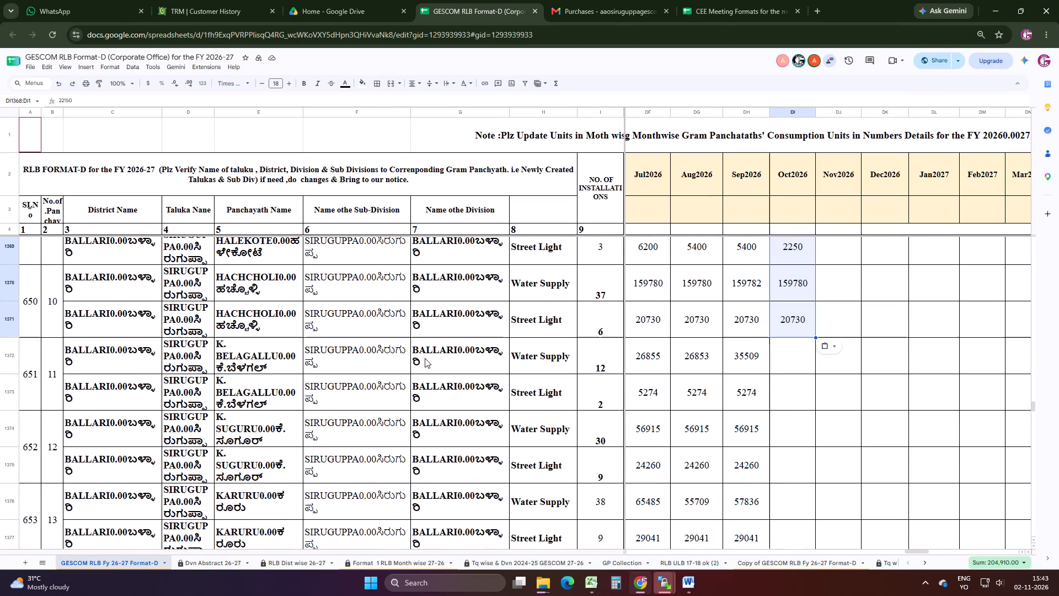
left_click(769, 358)
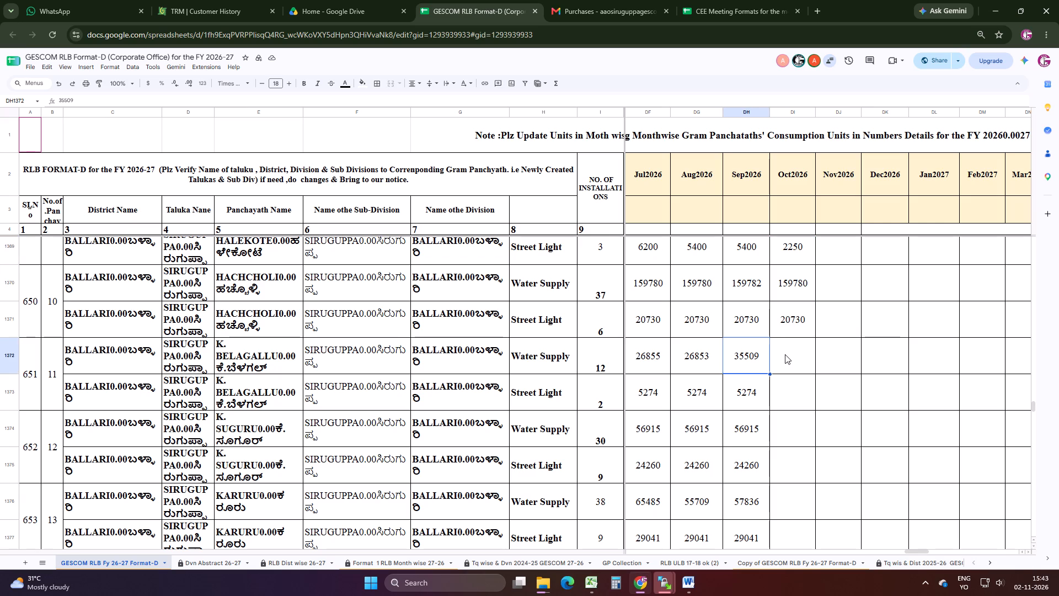
left_click(793, 358)
right_click(793, 358)
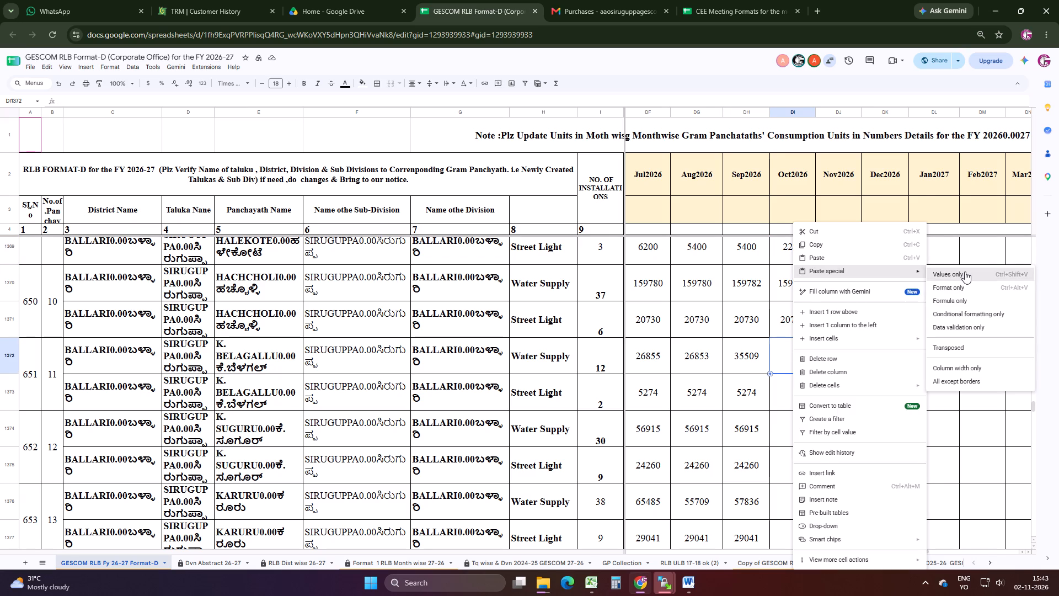
left_click(965, 272)
Copy Kududhurahal's (50702, 14092) and Kuruvalli's (20700, 9395) 10-26 units from Excel into their Oct2026 Google Sheet cells as values only.
left_click(638, 583)
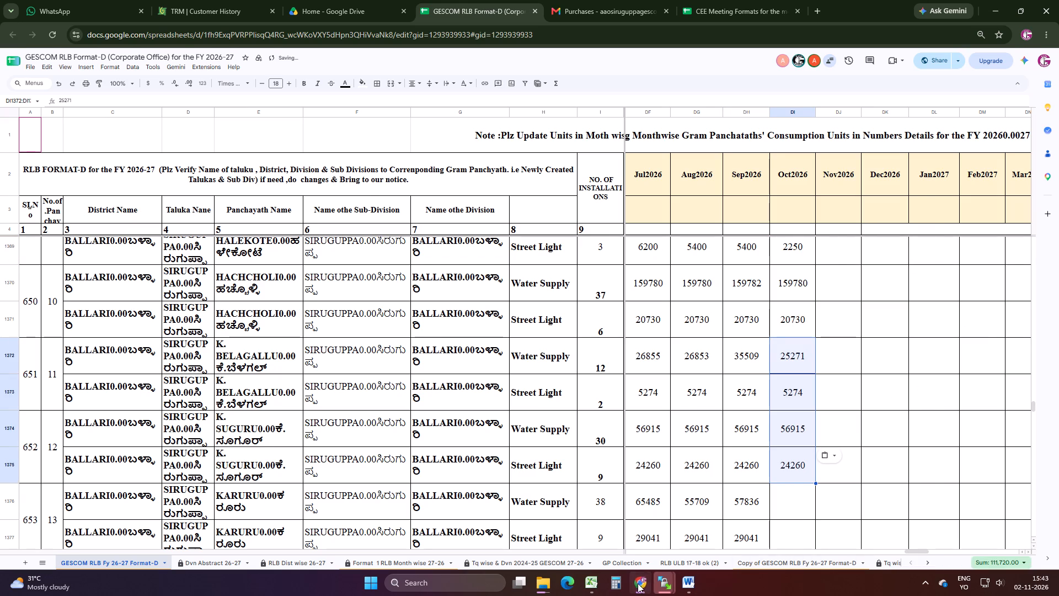
scroll(849, 479, "down", 3)
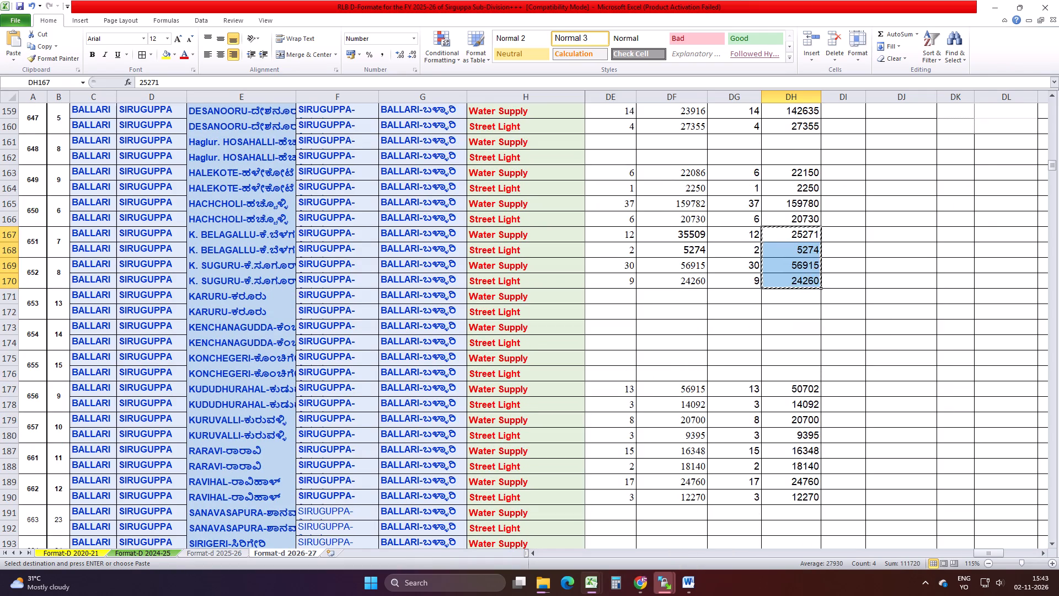
left_click_drag(796, 387, 808, 426)
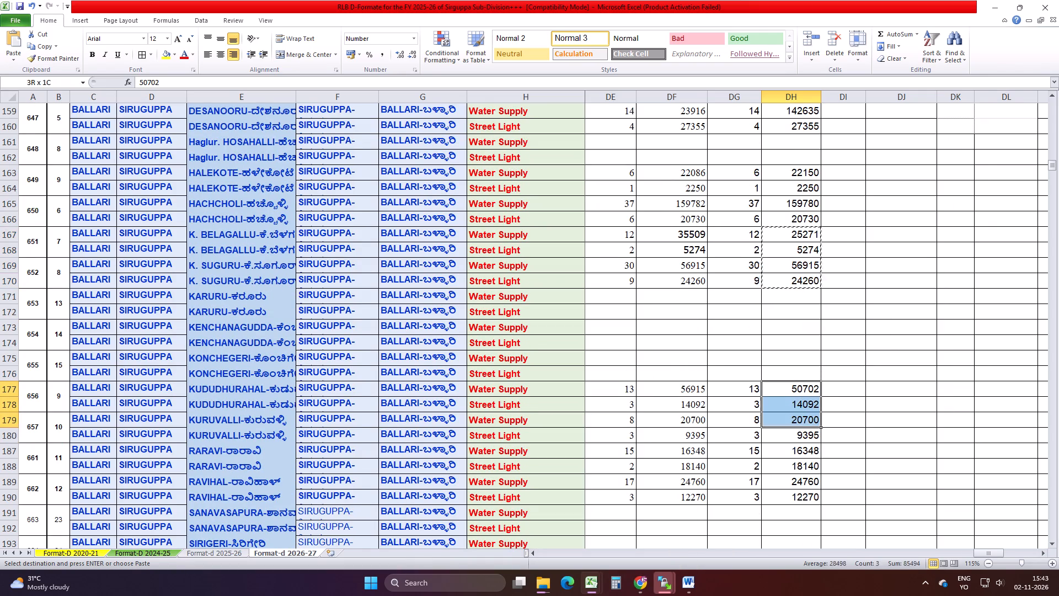
left_click_drag(808, 426, 811, 438)
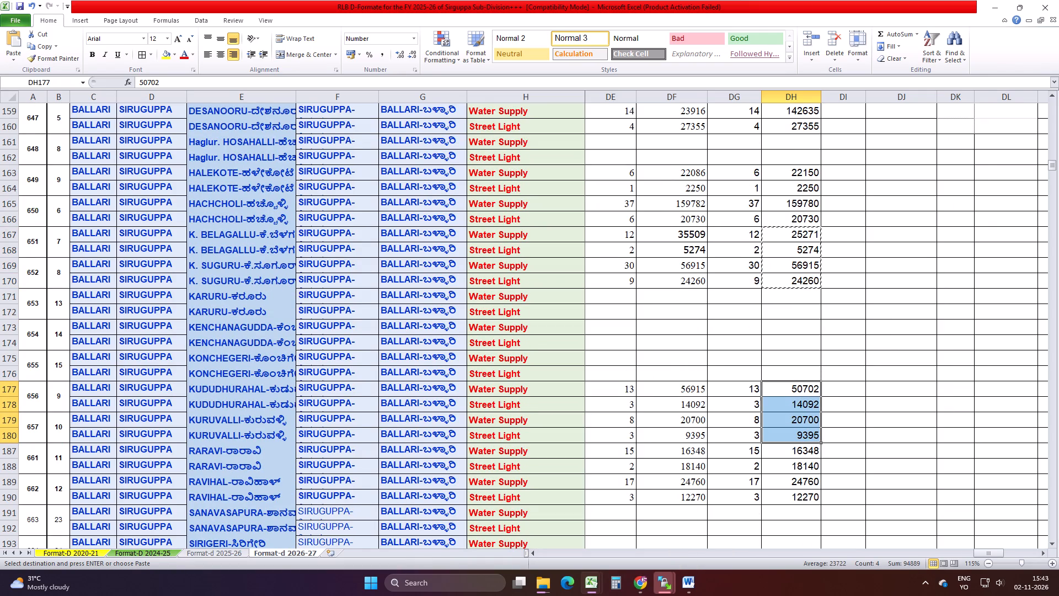
key("ctrl+c")
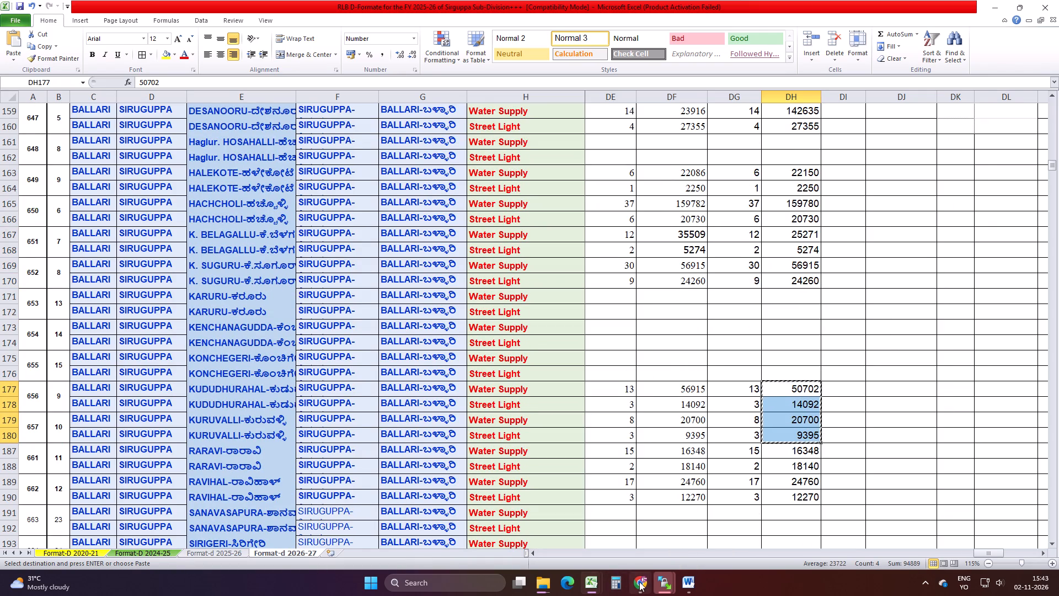
left_click(639, 582)
scroll(673, 459, "down", 4)
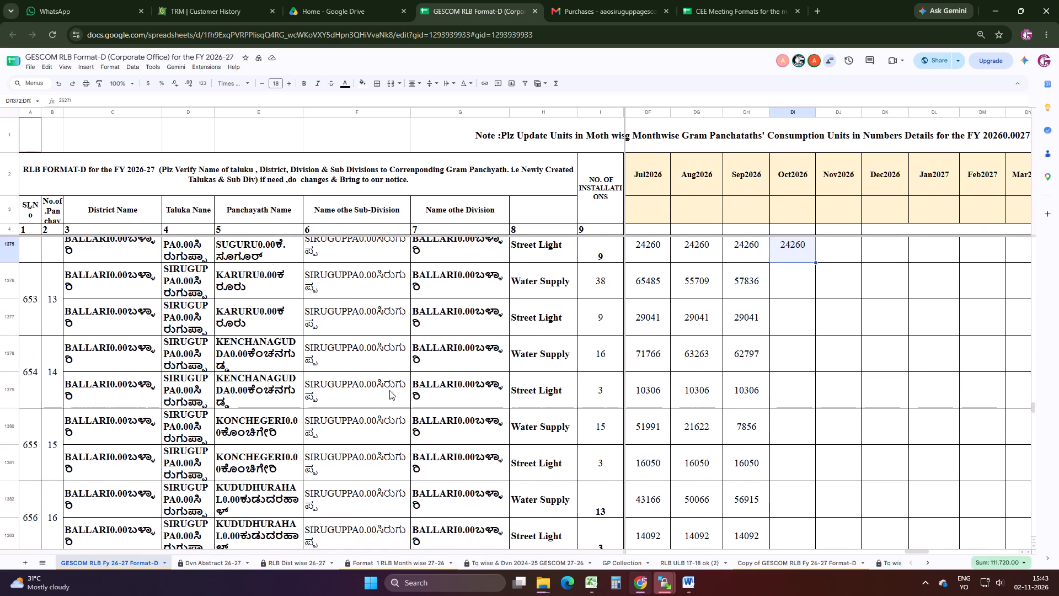
scroll(281, 456, "down", 1)
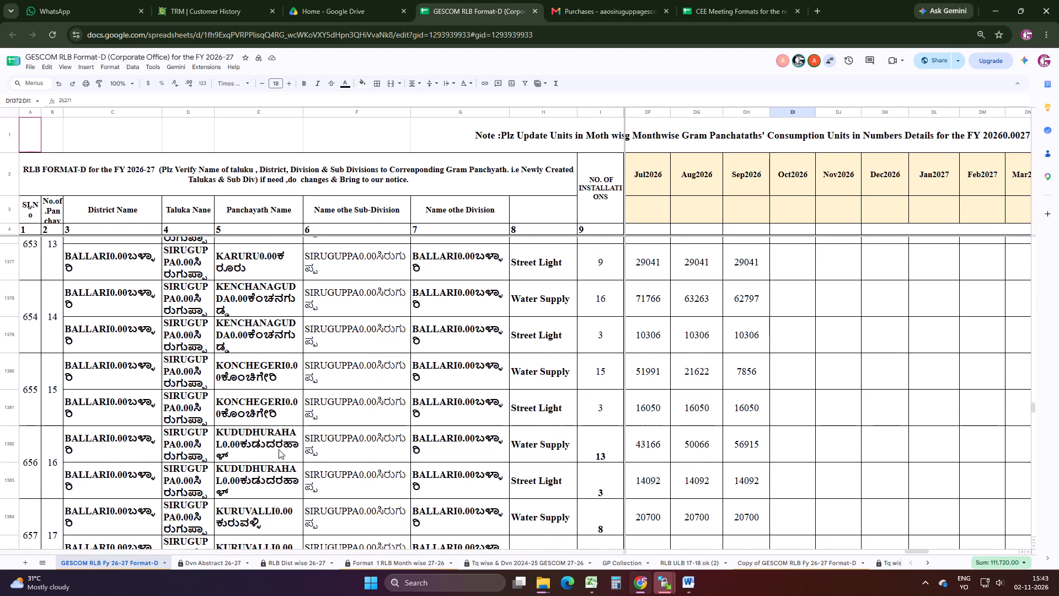
scroll(288, 446, "down", 1)
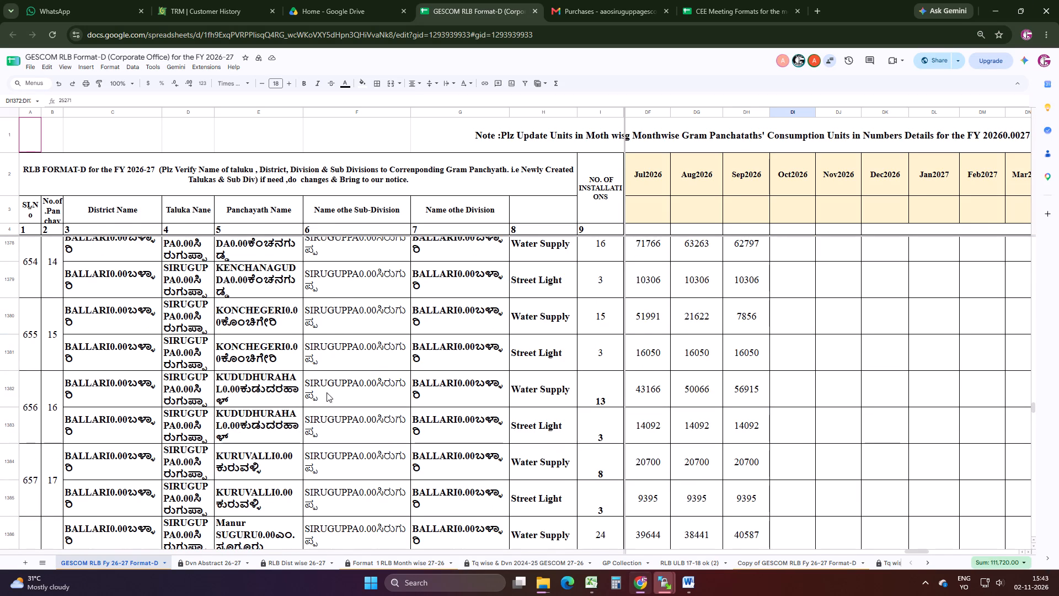
left_click(785, 385)
right_click(785, 385)
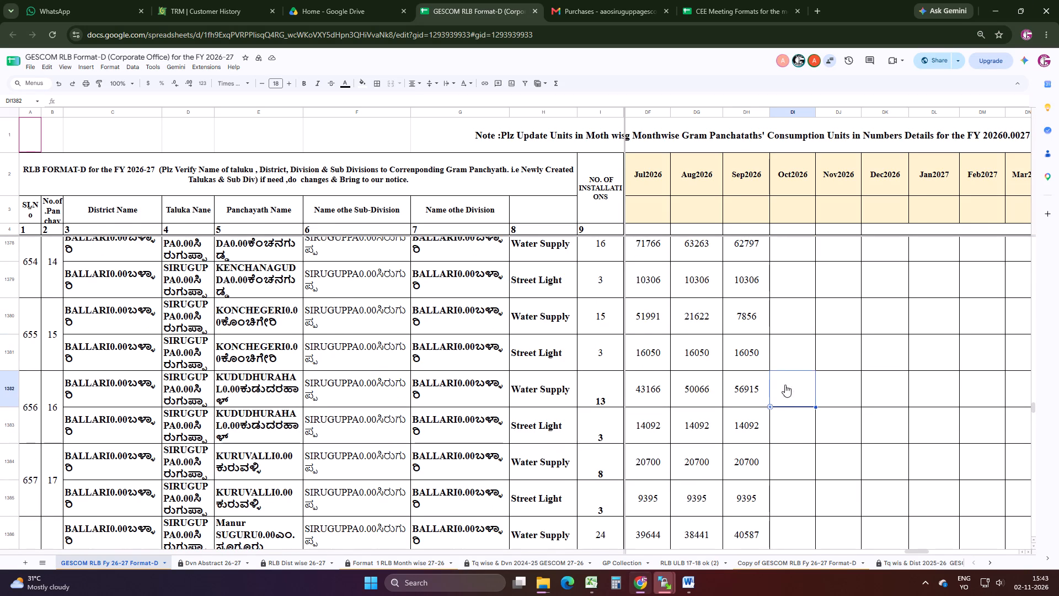
left_click(972, 275)
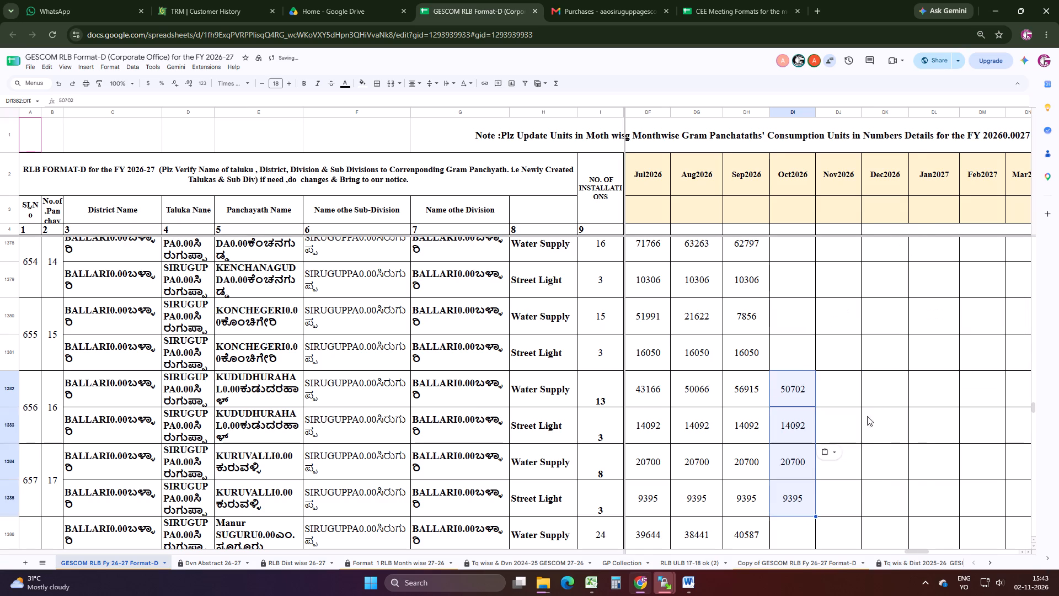
Copy Raravi's (16348, 18140) and Ravihal's (24760, 12270) 10-26 units from Excel into their Oct2026 Google Sheet cells as values only.
left_click(633, 579)
scroll(907, 420, "down", 2)
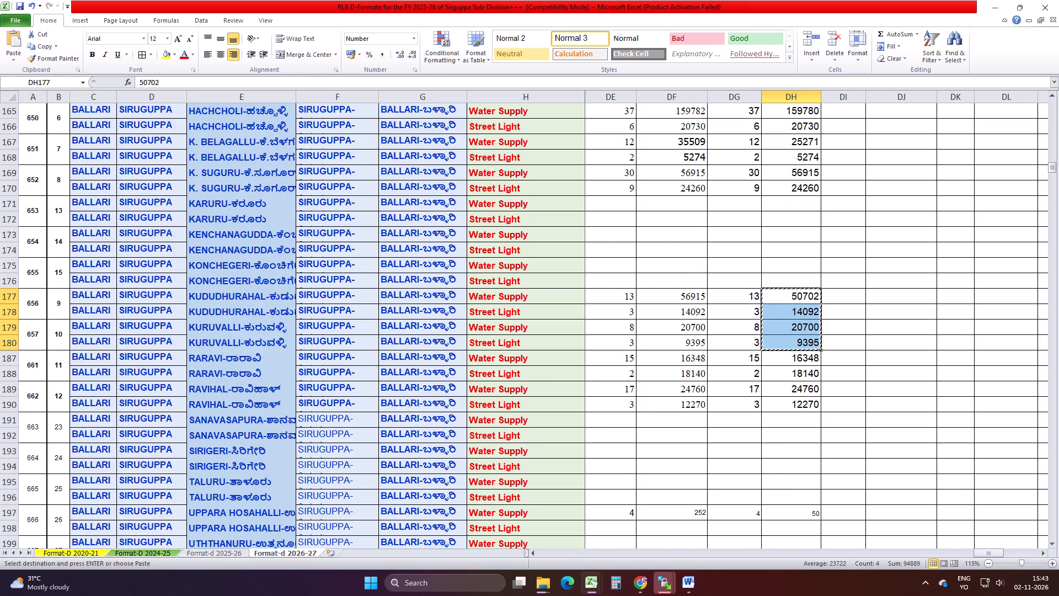
left_click_drag(809, 359, 812, 405)
key("ctrl+c")
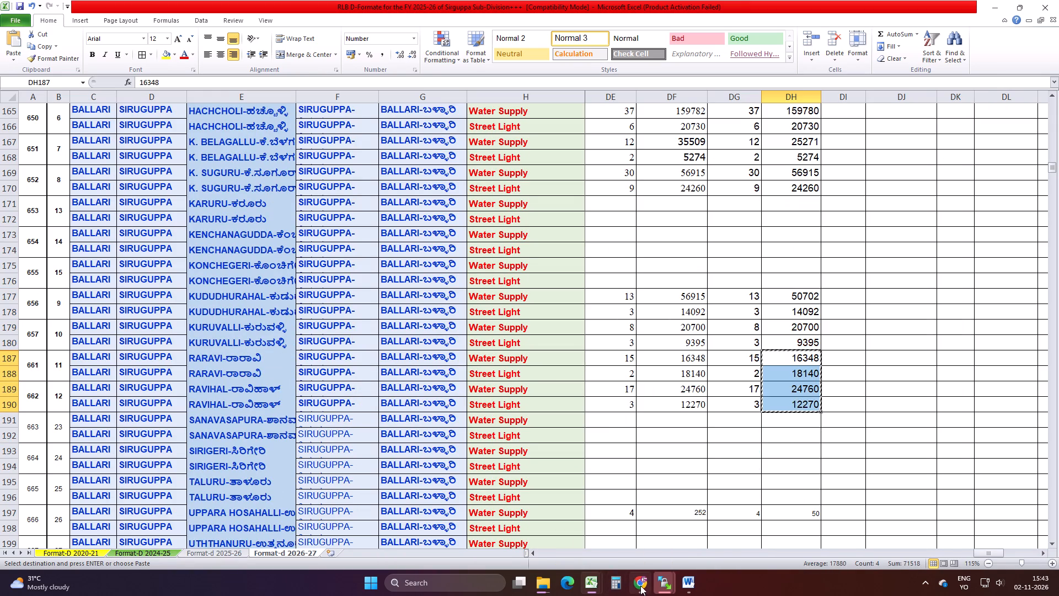
left_click(639, 584)
scroll(788, 440, "down", 1)
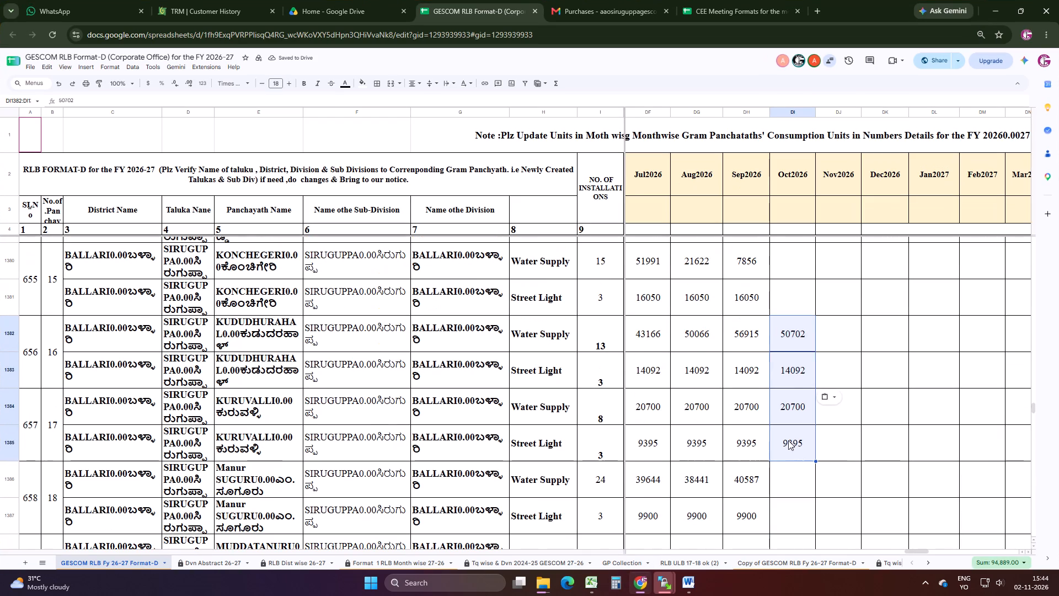
scroll(791, 437, "down", 1)
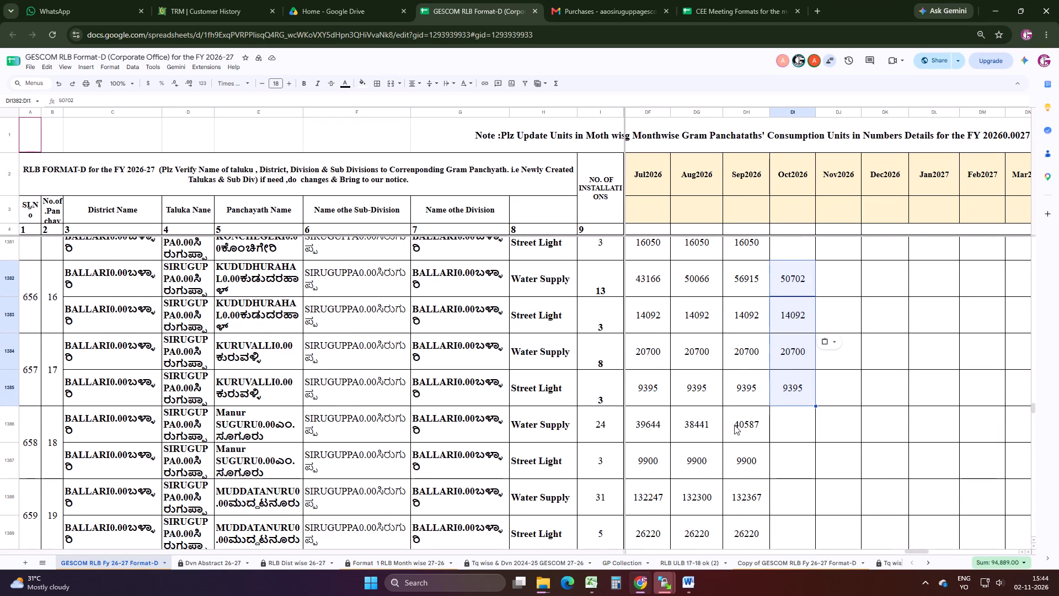
scroll(377, 443, "down", 2)
scroll(302, 445, "down", 1)
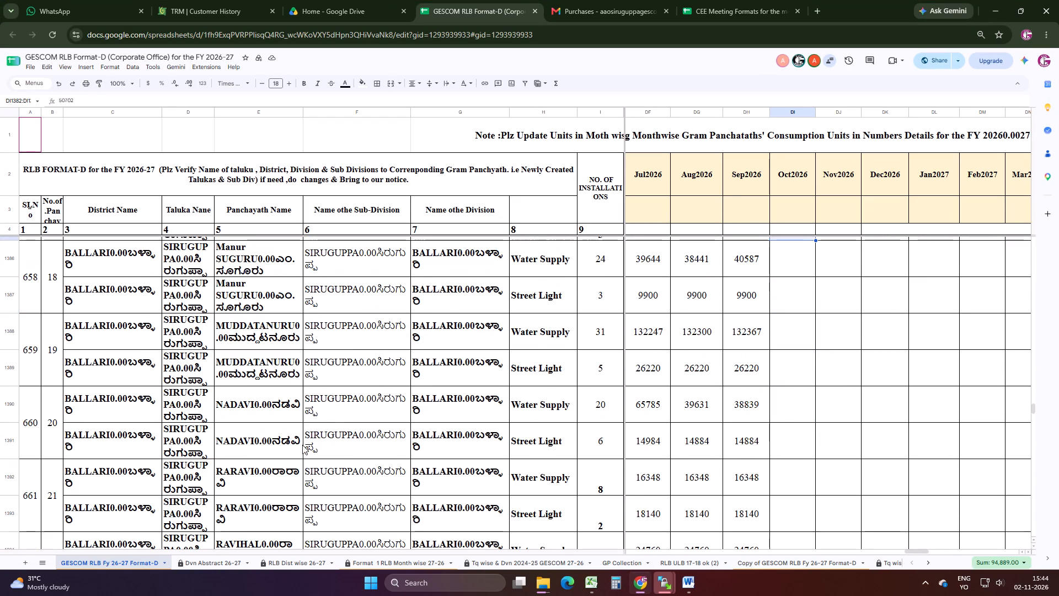
scroll(301, 445, "down", 1)
left_click(806, 424)
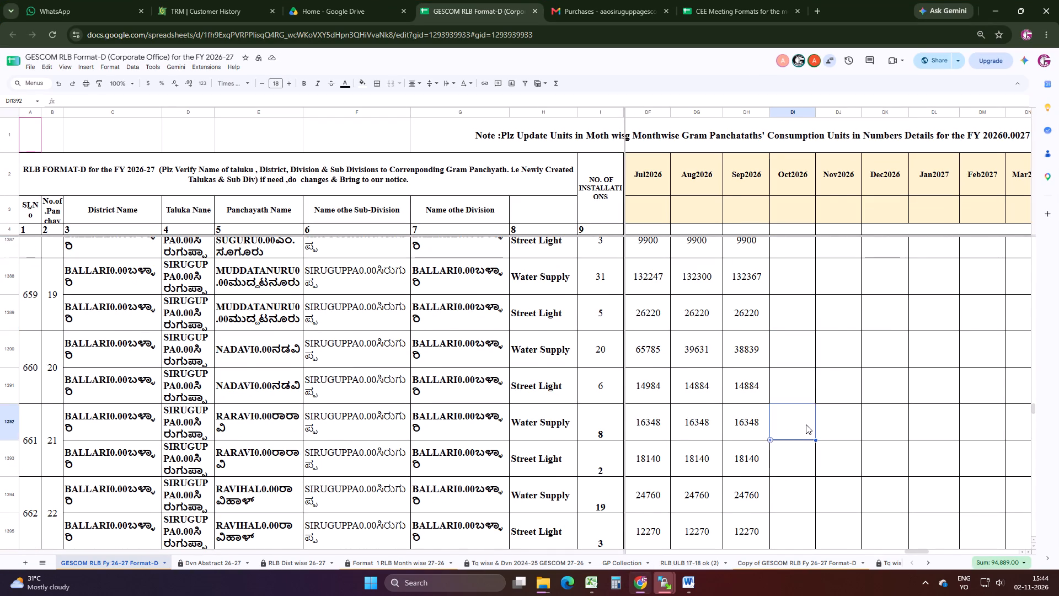
right_click(806, 424)
left_click(968, 126)
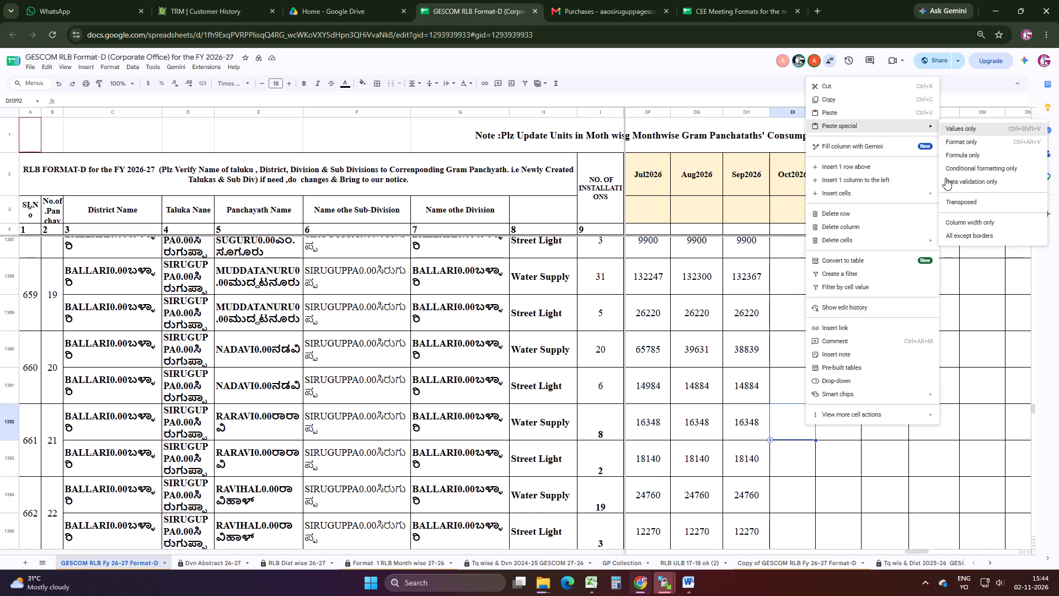
Copy only Uppara Hosahalli's water supply consumption units (50) from Excel into its Oct2026 Google Sheet cell as values only.
scroll(788, 452, "down", 2)
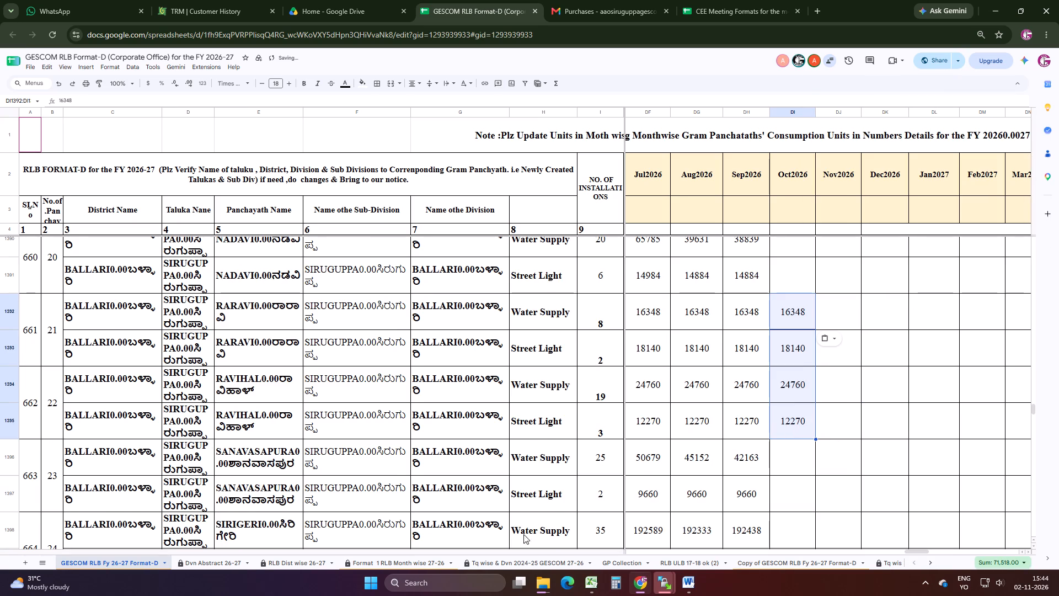
left_click(650, 577)
scroll(832, 424, "down", 3)
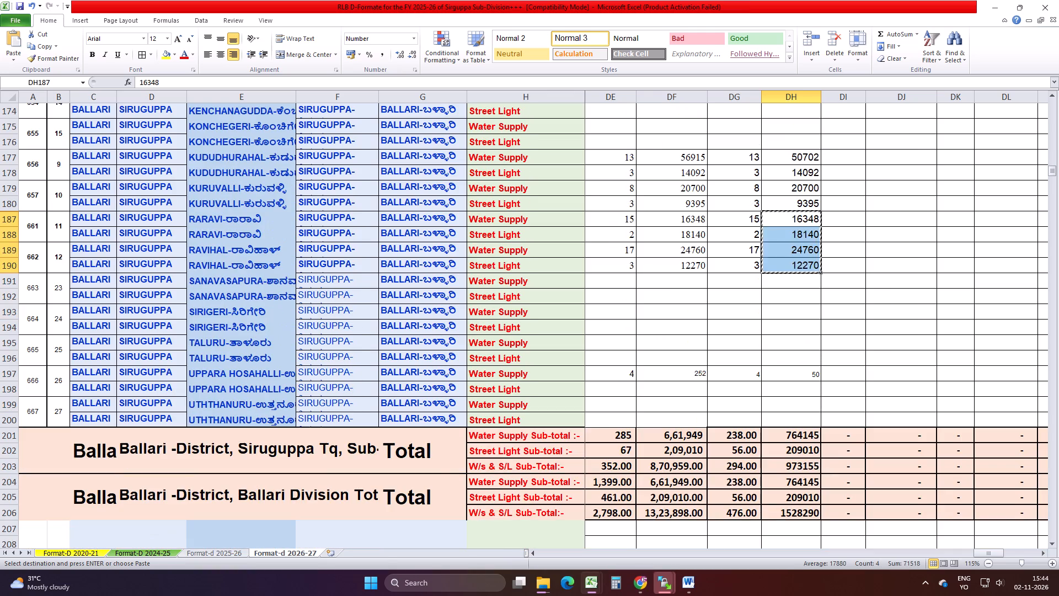
left_click_drag(744, 374, 798, 374)
key("ctrl+c")
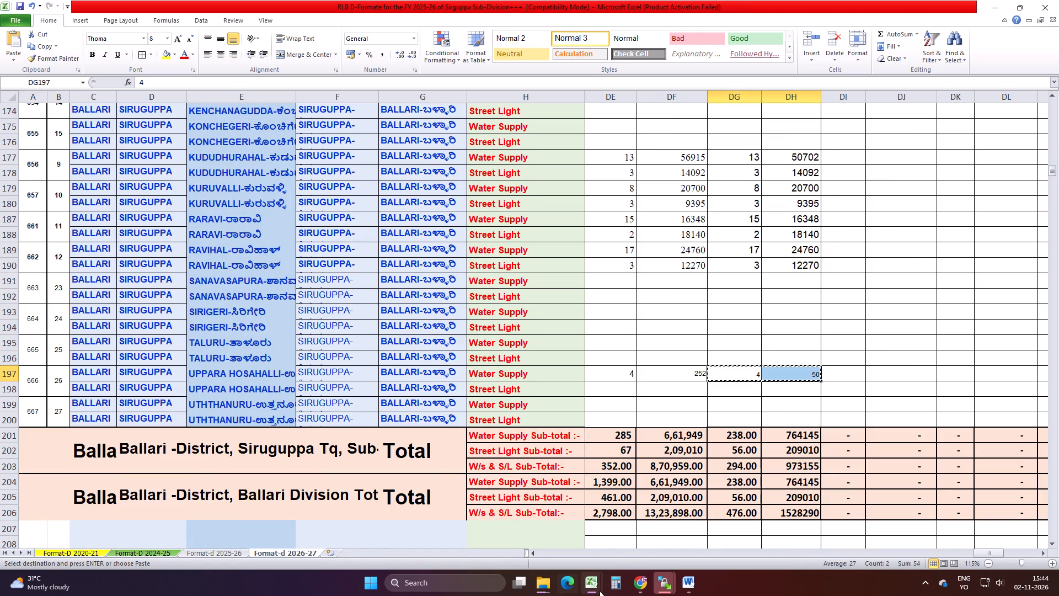
left_click(650, 576)
scroll(763, 376, "down", 3)
scroll(533, 523, "down", 3)
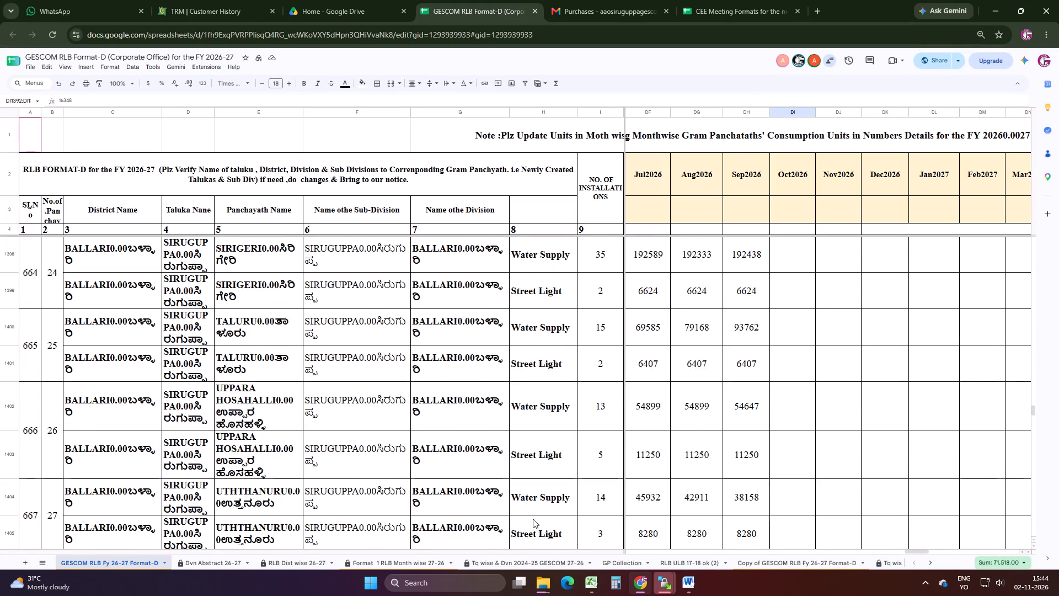
scroll(533, 519, "down", 2)
scroll(625, 474, "up", 2)
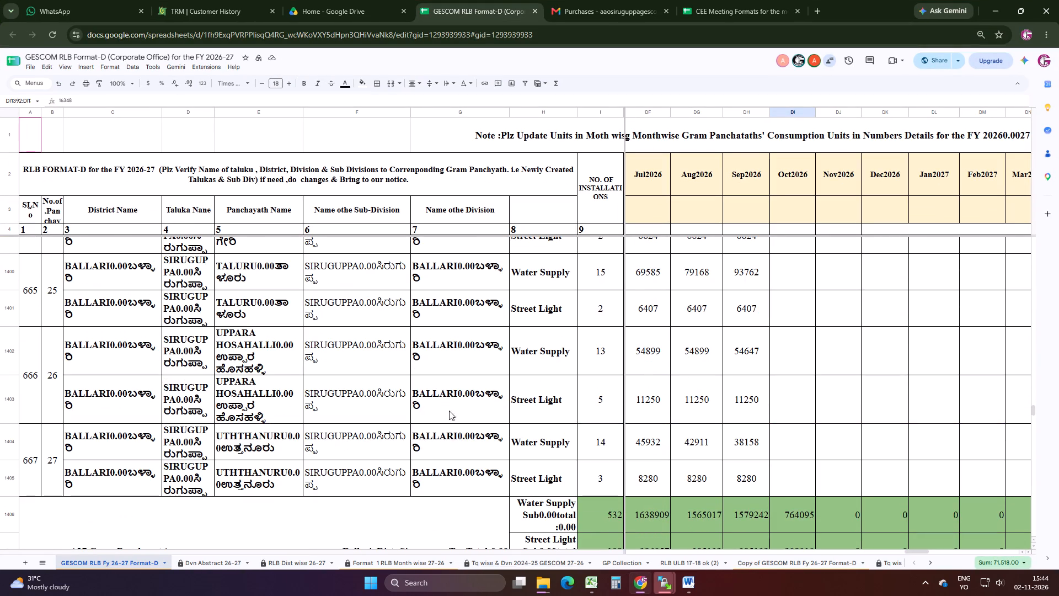
left_click(789, 346)
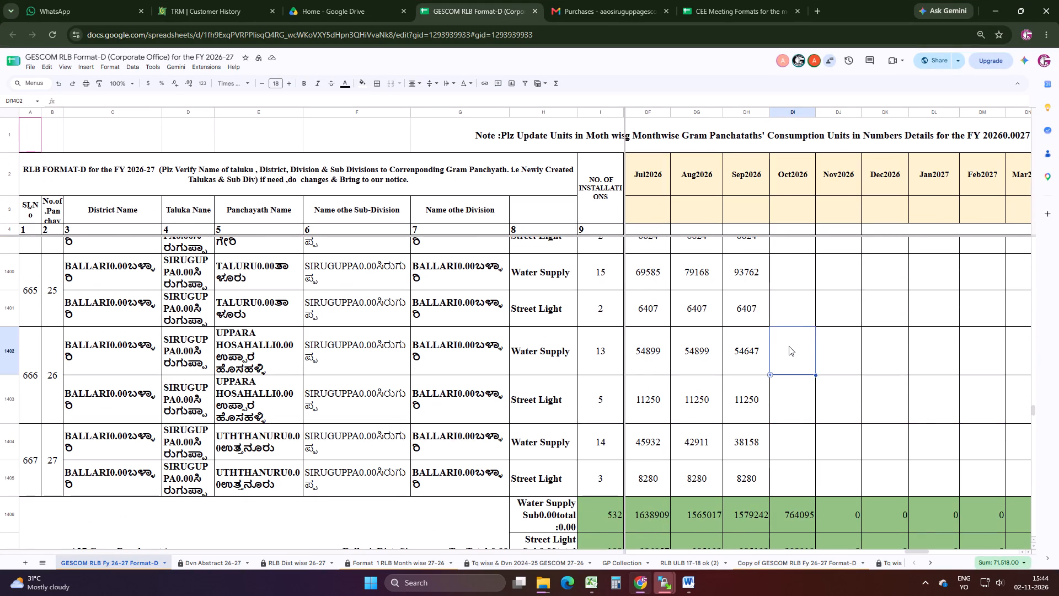
right_click(789, 346)
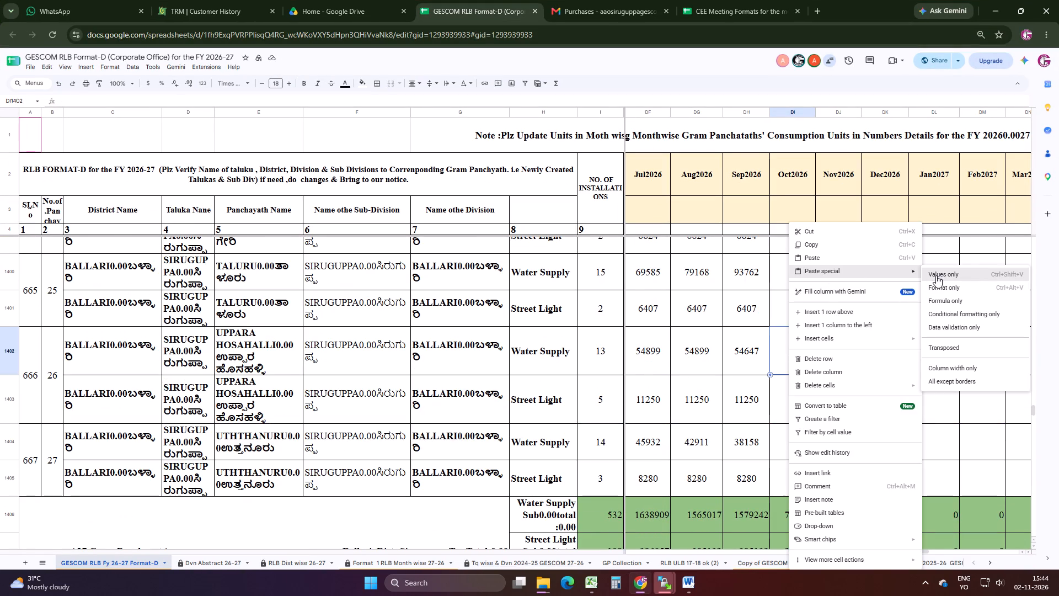
left_click(633, 582)
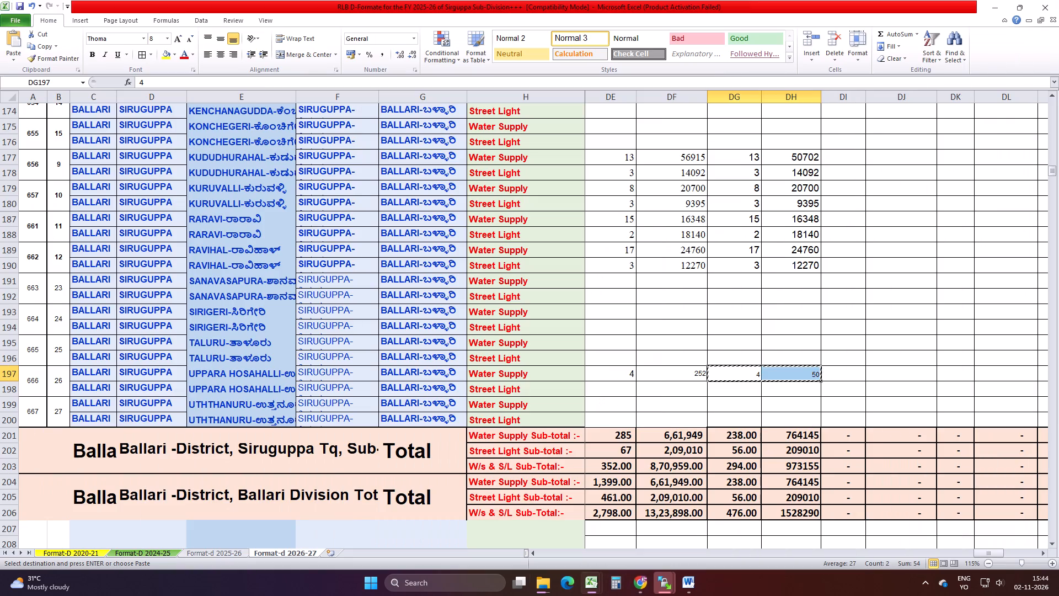
left_click(782, 374)
key("ctrl+c")
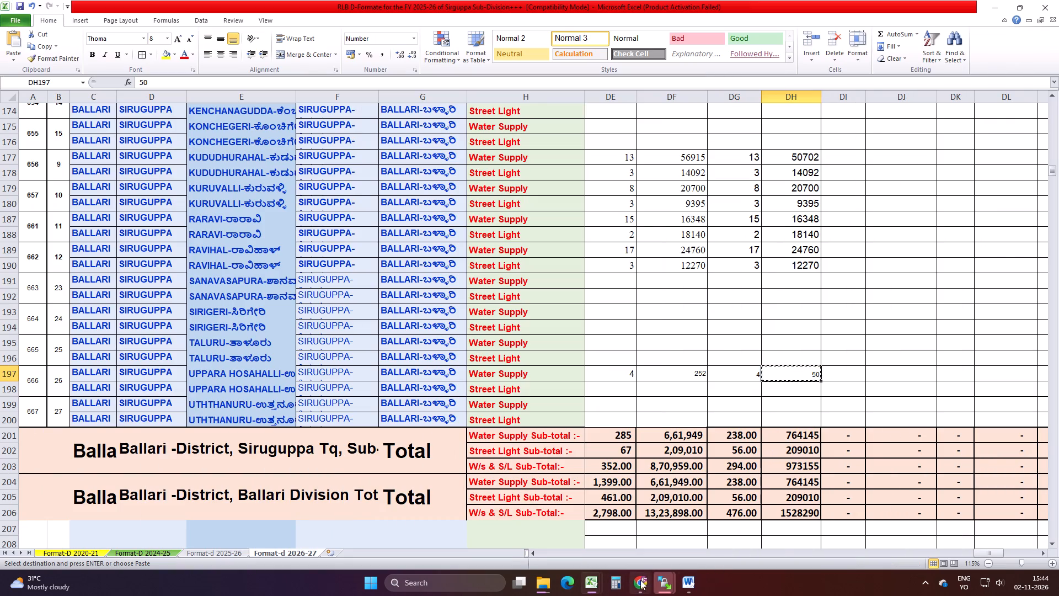
left_click(640, 580)
right_click(794, 358)
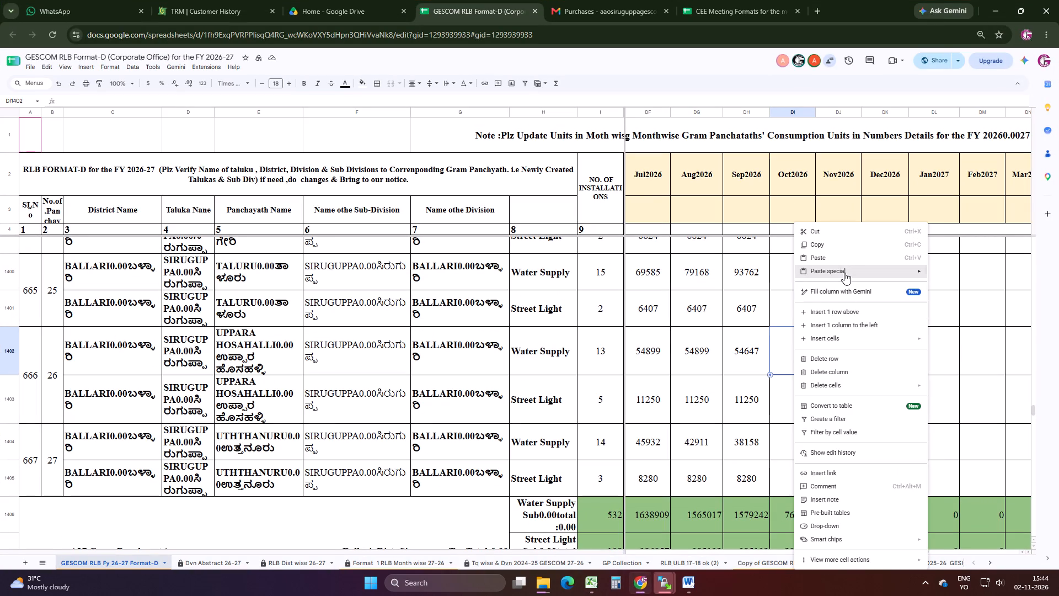
left_click(968, 273)
left_click(819, 434)
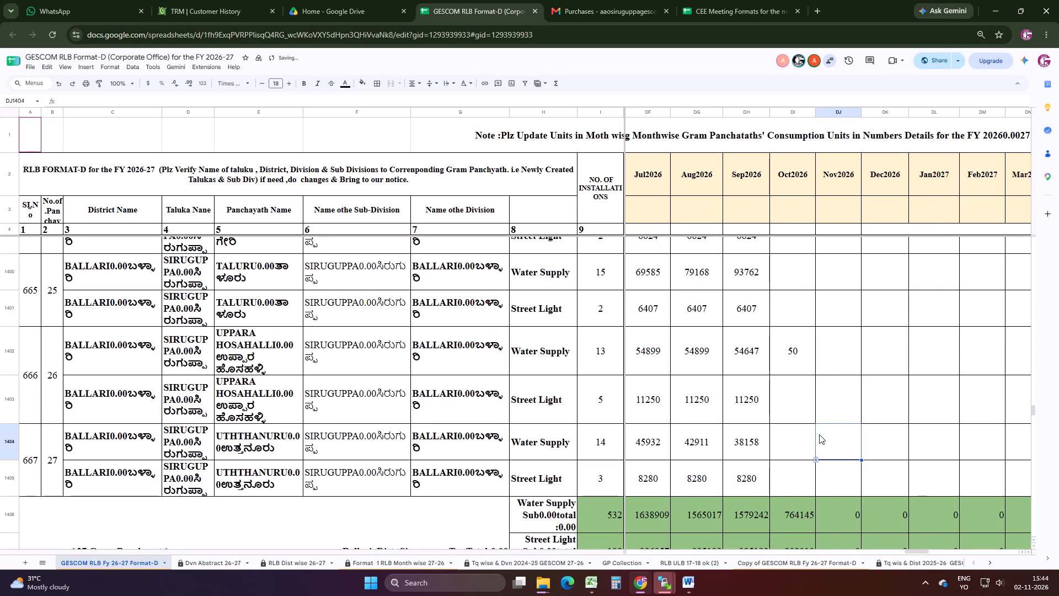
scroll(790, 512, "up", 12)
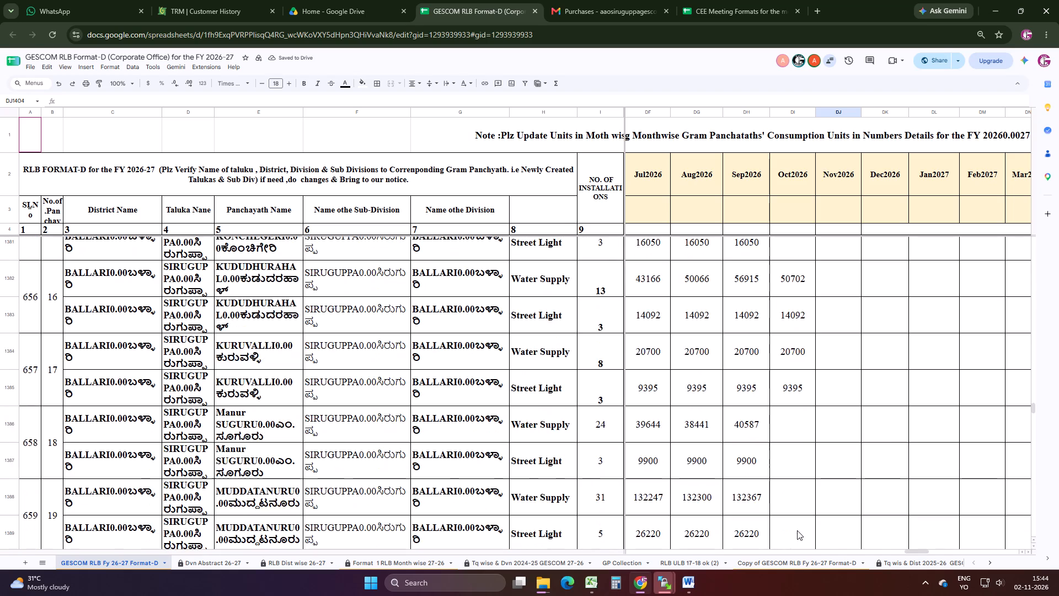
Review the Siruguppa panchayats' Oct2026 entries in the Google Sheet against the 10-26 consumption units in the Excel workbook.
scroll(785, 518, "down", 2)
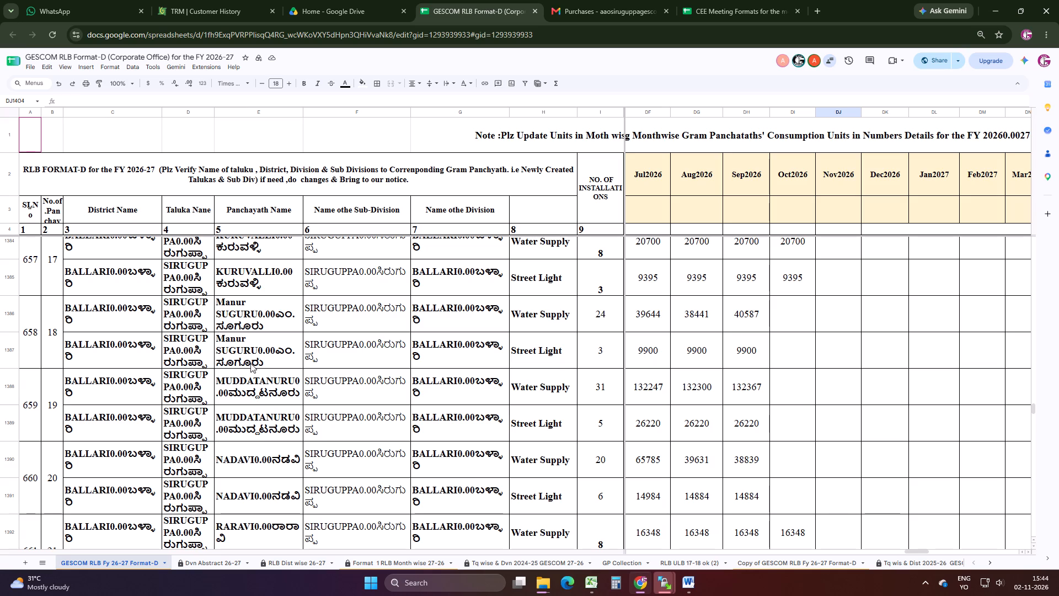
left_click(640, 586)
scroll(701, 464, "up", 4)
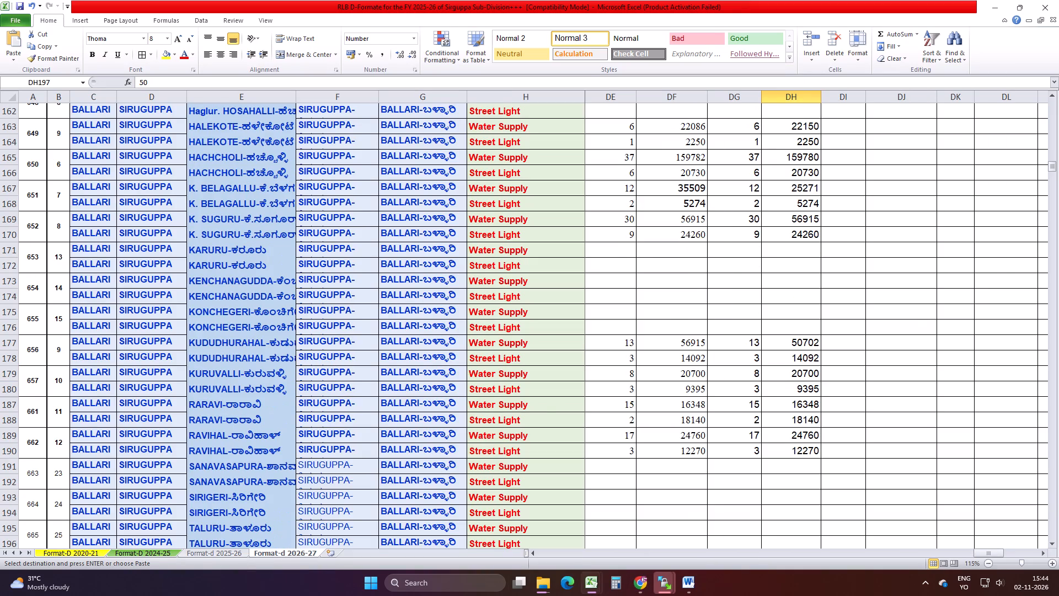
scroll(731, 477, "up", 3)
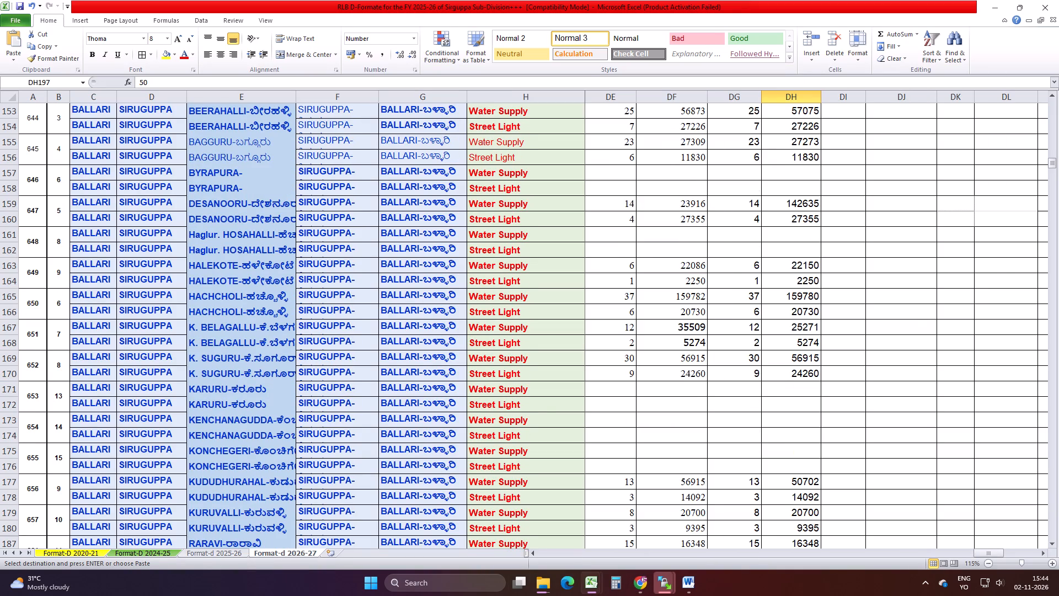
scroll(728, 397, "up", 2)
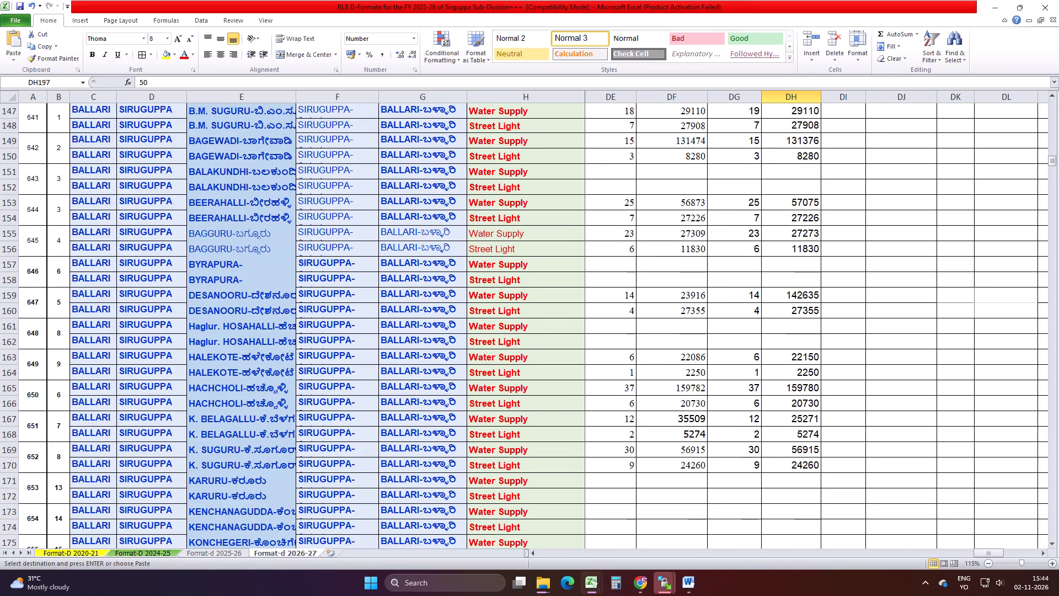
scroll(366, 392, "up", 3)
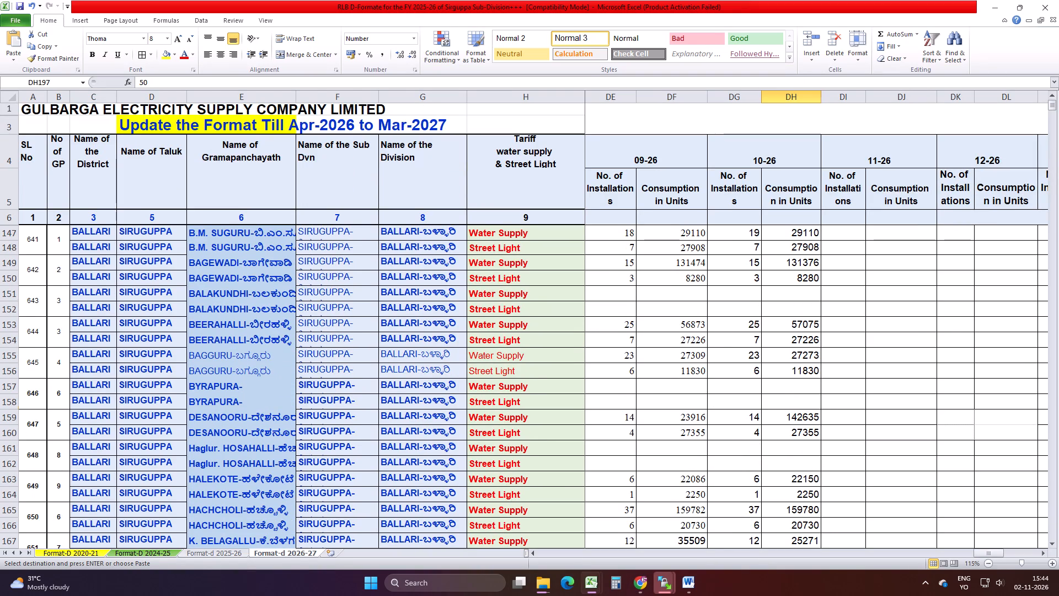
Save the Siruguppa Format-D Excel workbook.
left_click(978, 401)
key("ctrl+s")
Compare Siruguppa's 10-26 water supply, street light and combined sub-totals in Excel with the Oct2026 totals in the Google Sheet.
scroll(840, 460, "down", 12)
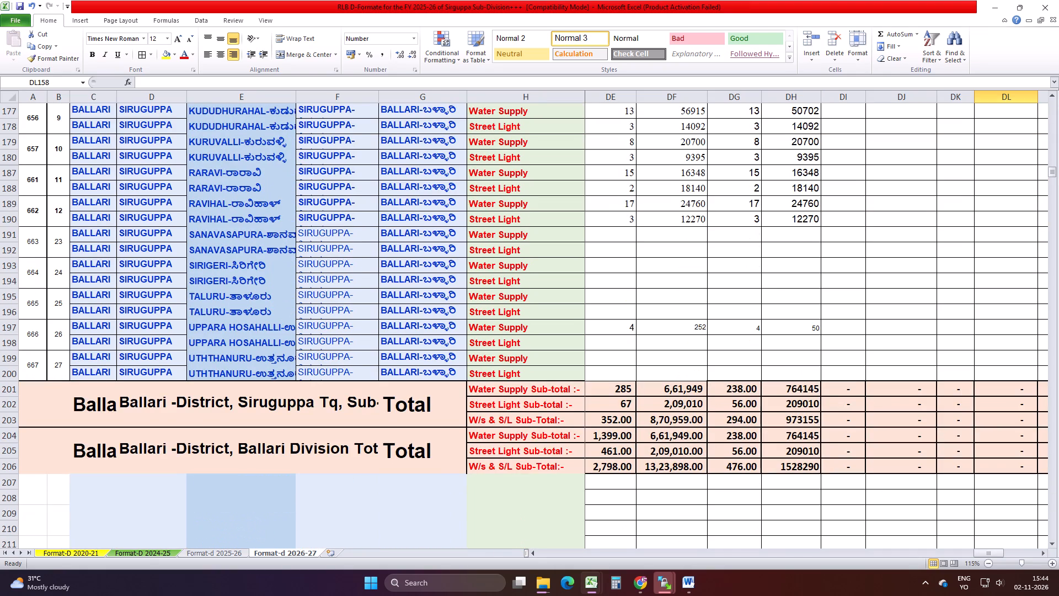
left_click(641, 584)
scroll(826, 482, "down", 5)
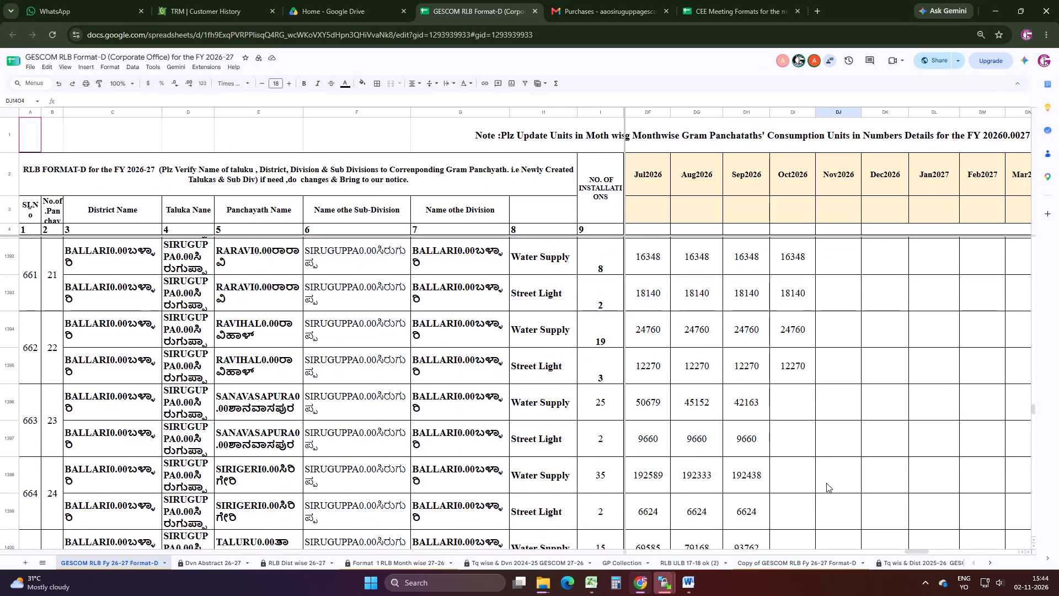
scroll(826, 483, "down", 9)
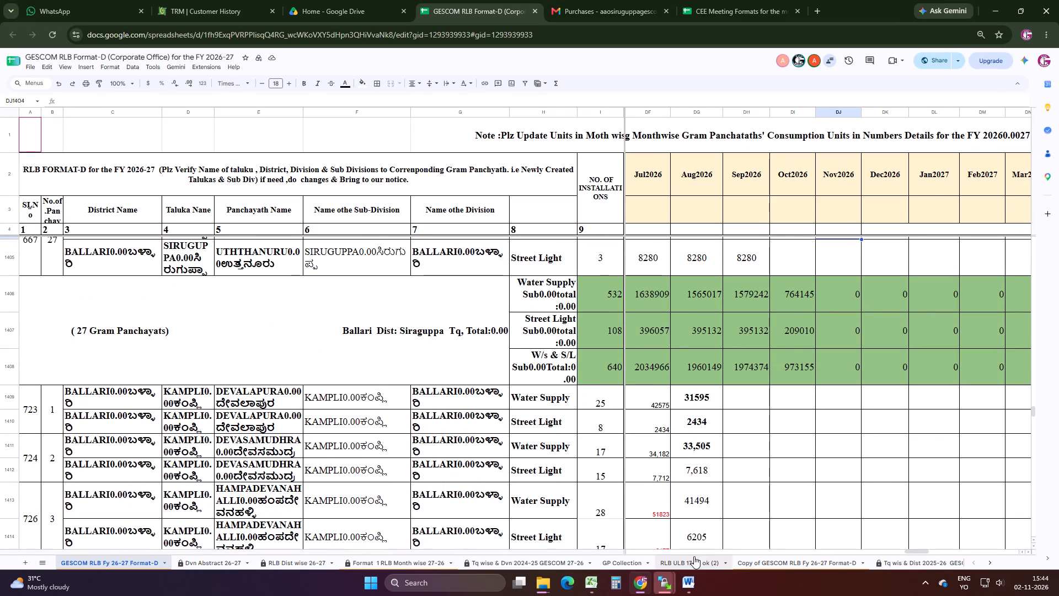
left_click(638, 582)
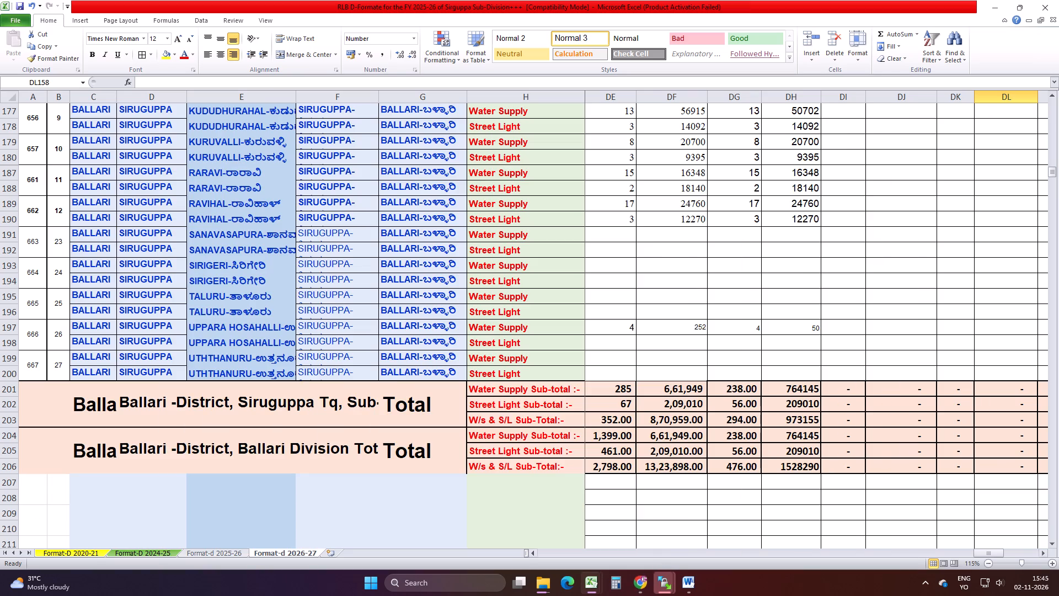
left_click(637, 582)
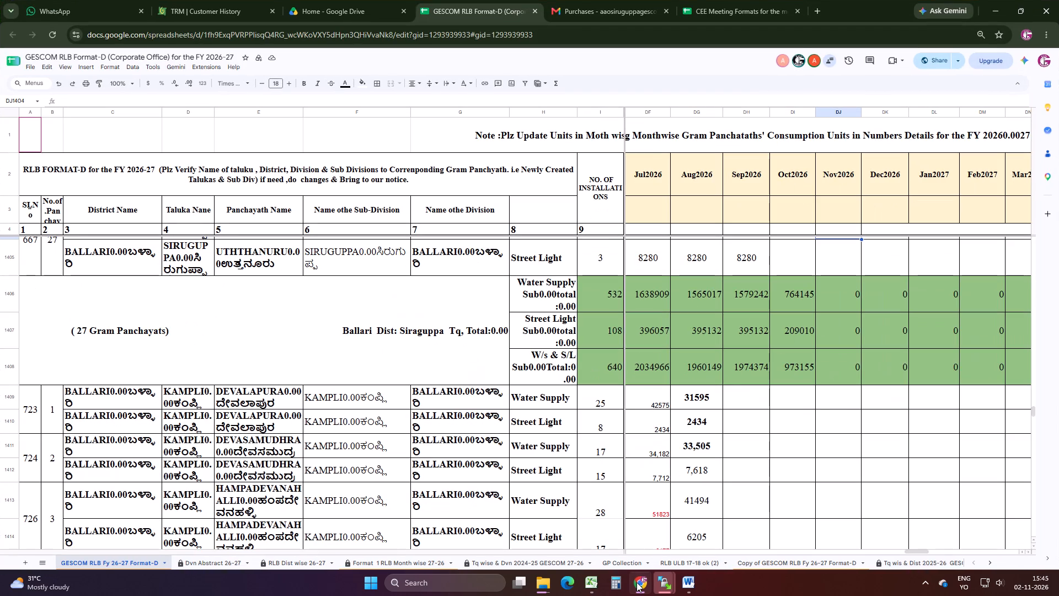
left_click(637, 582)
Return to the first Siruguppa panchayat rows of the Excel Format-d 2026-27 sheet and save the workbook again.
left_click(814, 504)
scroll(790, 403, "up", 3)
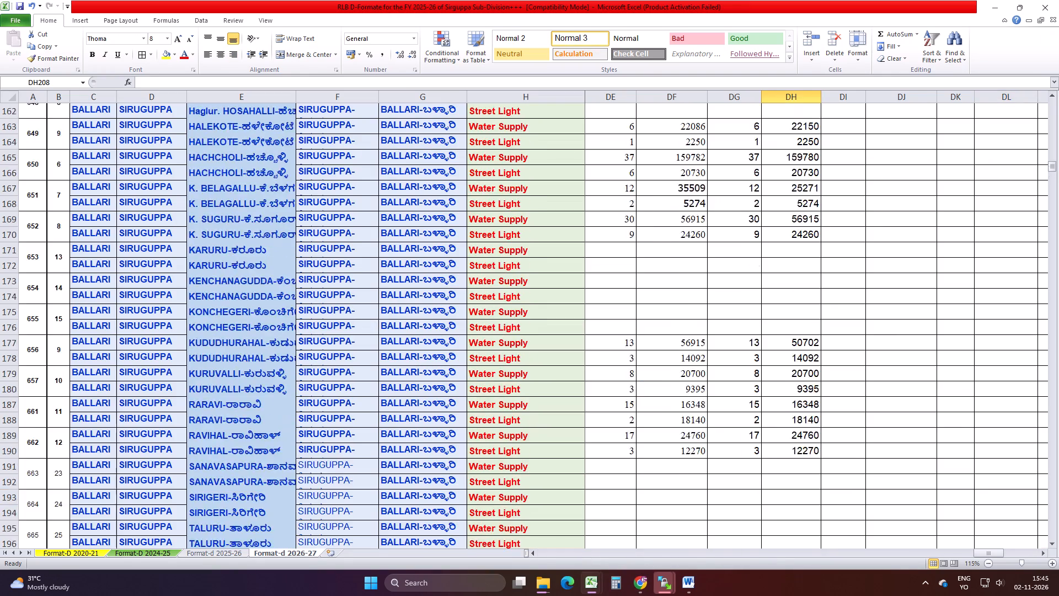
scroll(790, 403, "up", 18)
left_click(892, 368)
key("ctrl+s")
key("ctrl+s")
key("ctrl+s")
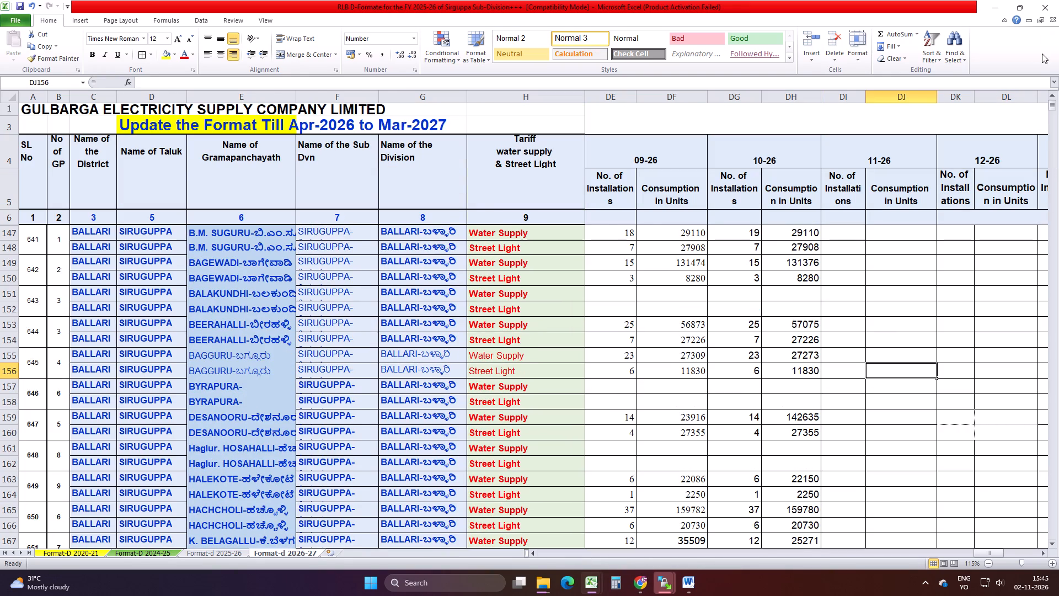
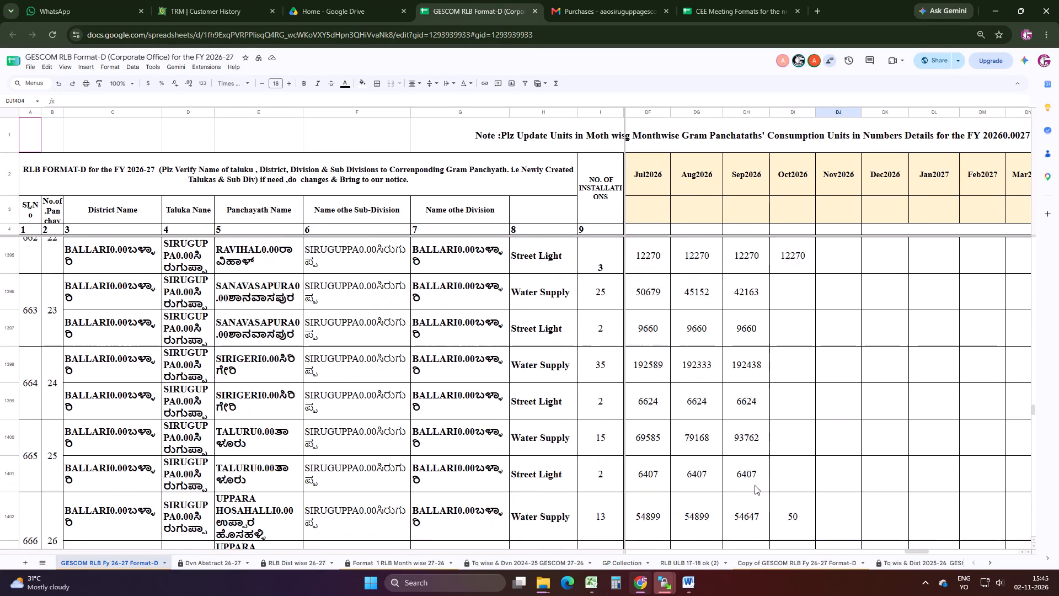
Review the Oct2026 water supply and street light entries of the Siruguppa panchayats in the Google Sheet, from Uppara Hosahalli back to B.M. Suguru and Beerahalli.
scroll(755, 485, "up", 13)
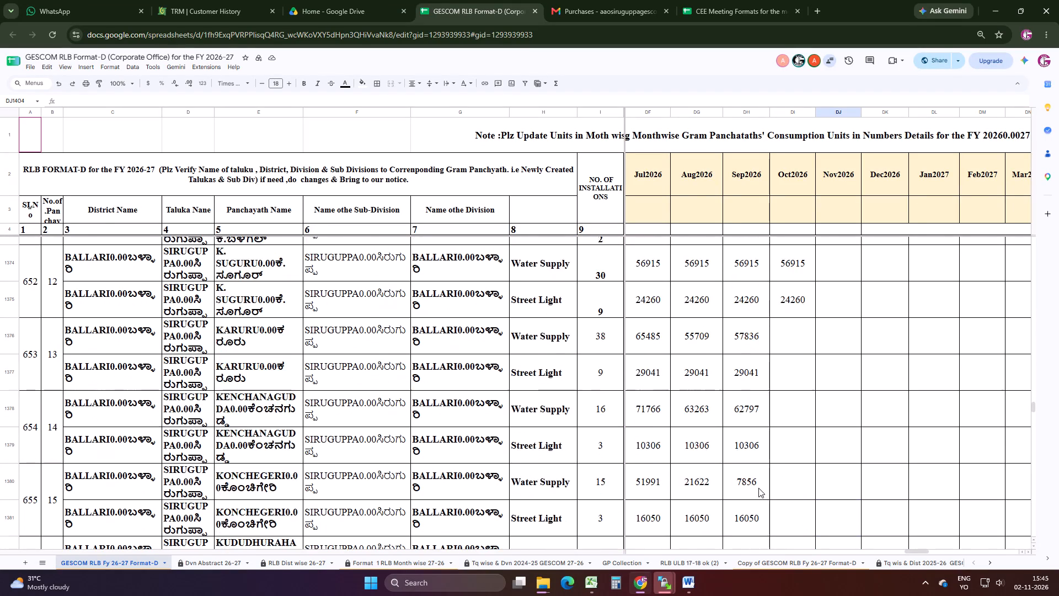
scroll(758, 488, "up", 13)
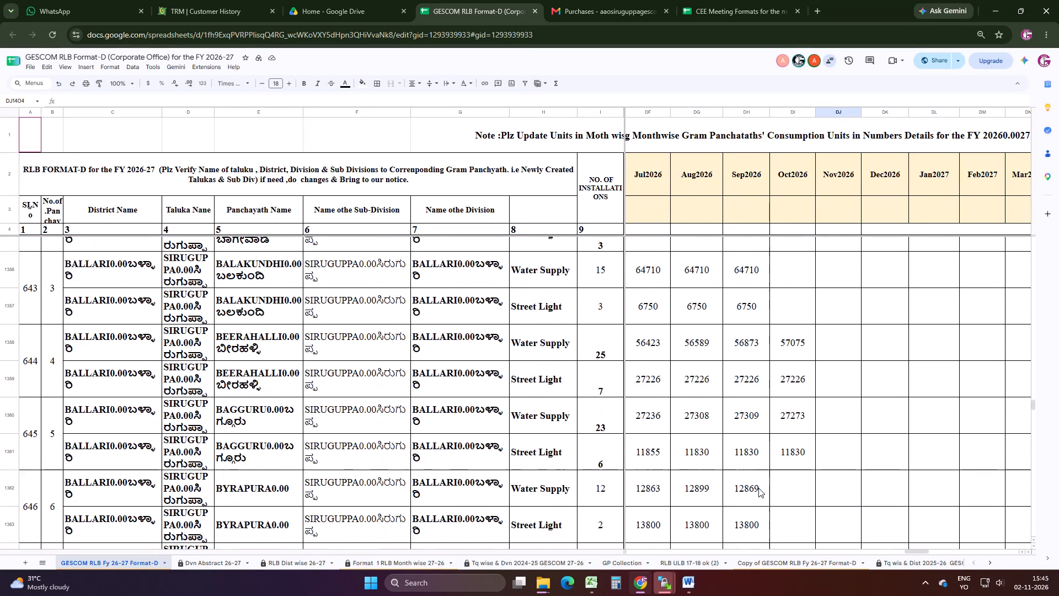
scroll(758, 488, "up", 3)
left_click(890, 459)
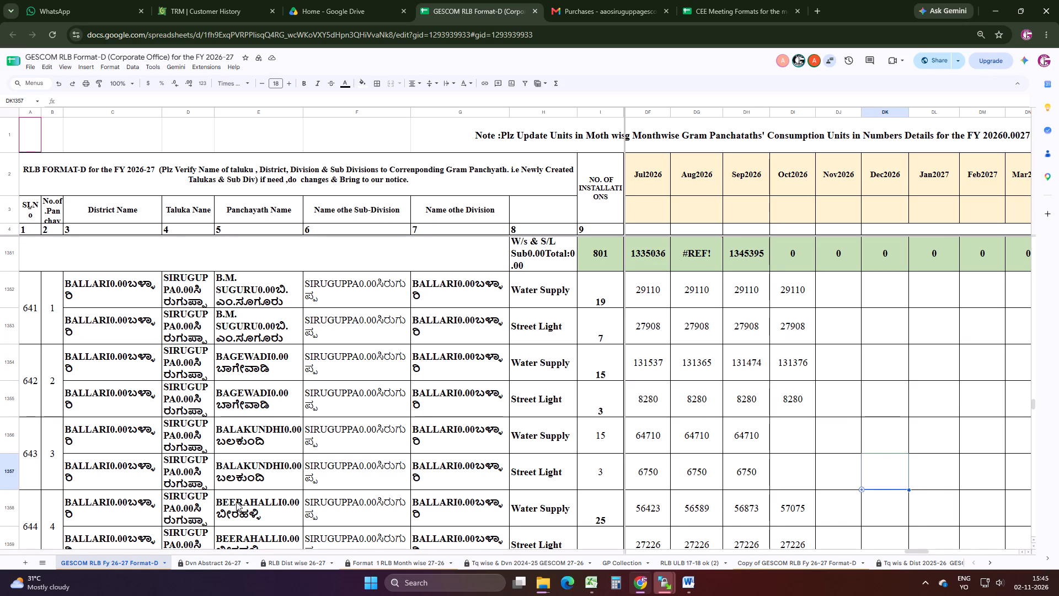
left_click_drag(808, 502, 814, 503)
scroll(882, 508, "down", 2)
scroll(832, 499, "down", 1)
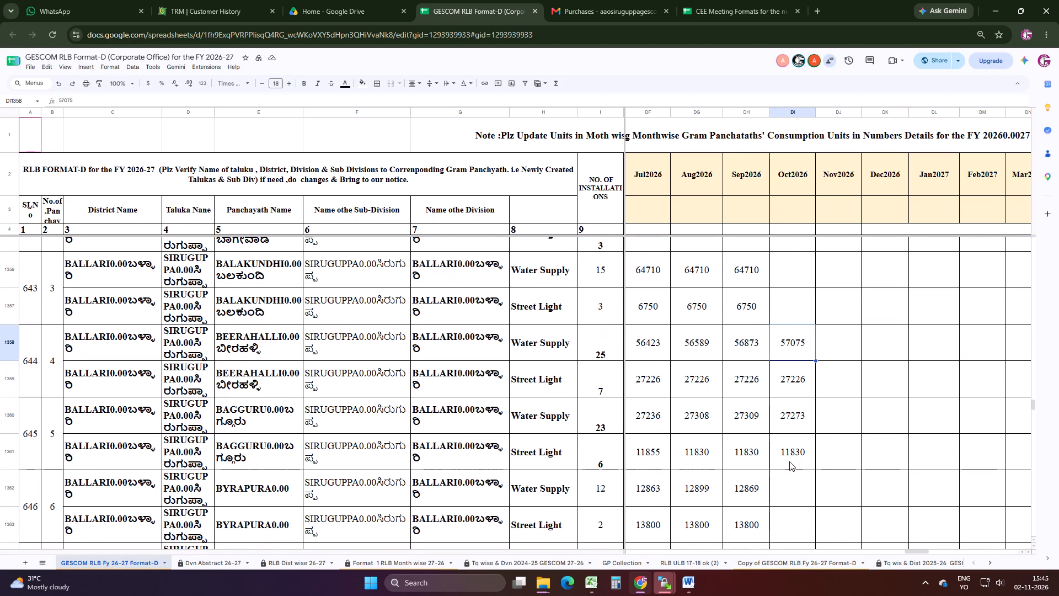
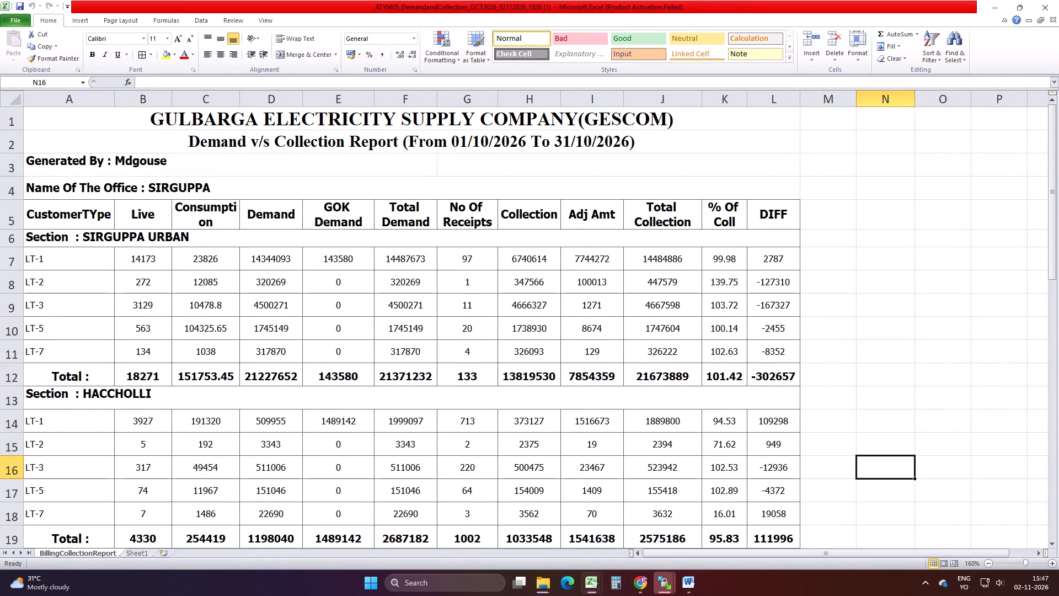
Inspect the DIFF formula in the Sirguppa Urban total row of the October 2026 Demand v/s Collection report.
double_click(799, 377)
double_click(786, 375)
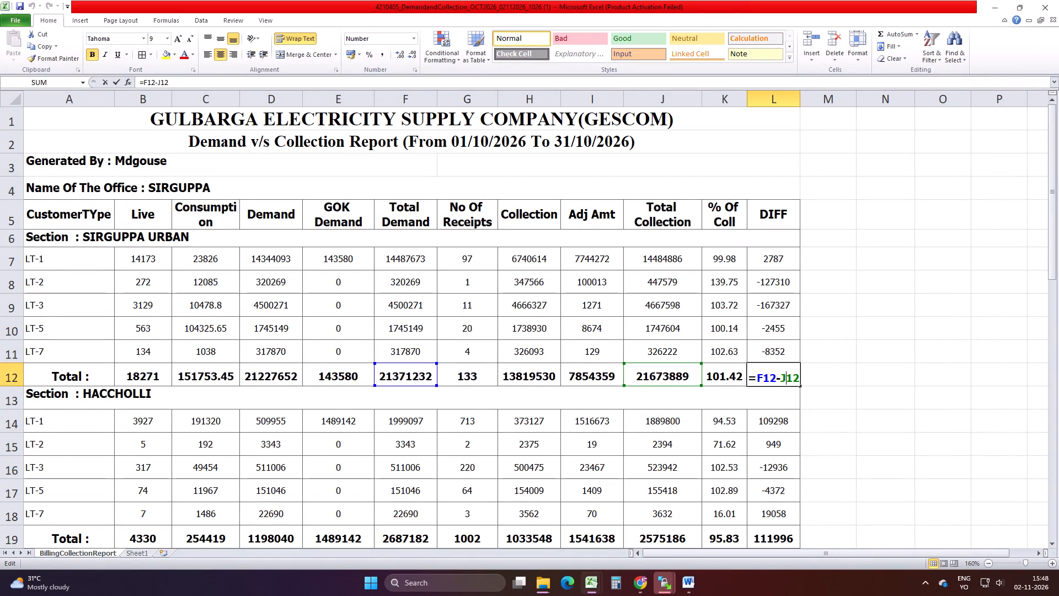
key("Return")
left_click(816, 368)
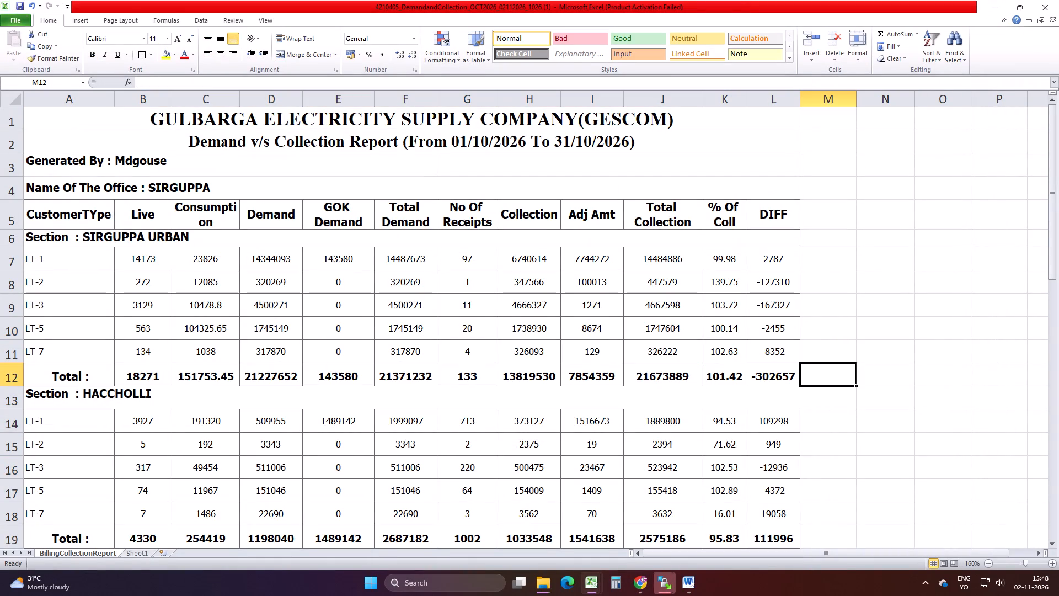
Narrow the Consumption column of the Demand v/s Collection report slightly and save the workbook.
left_click_drag(240, 101, 231, 145)
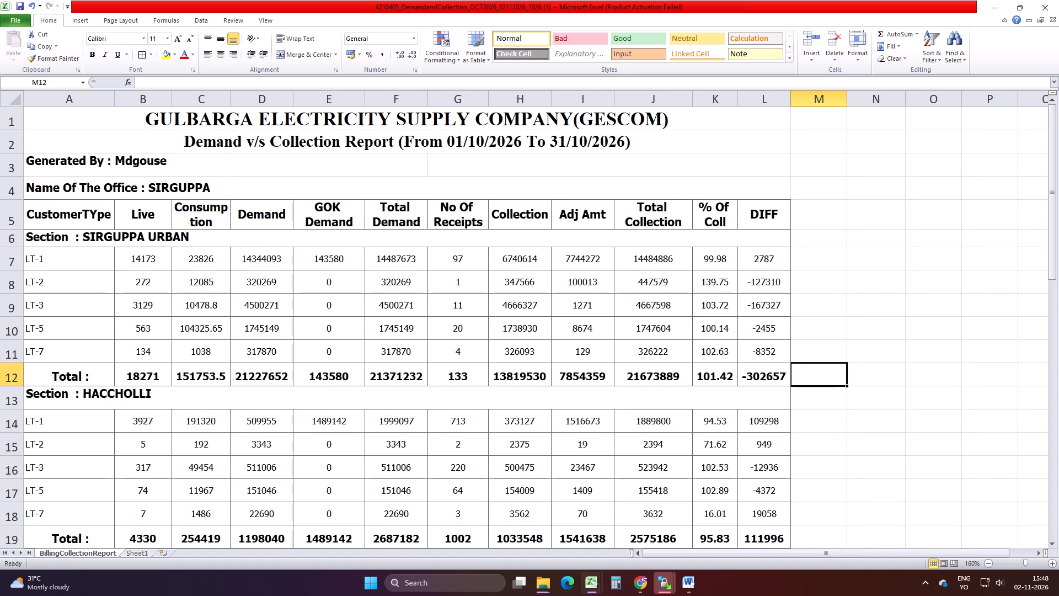
left_click(899, 324)
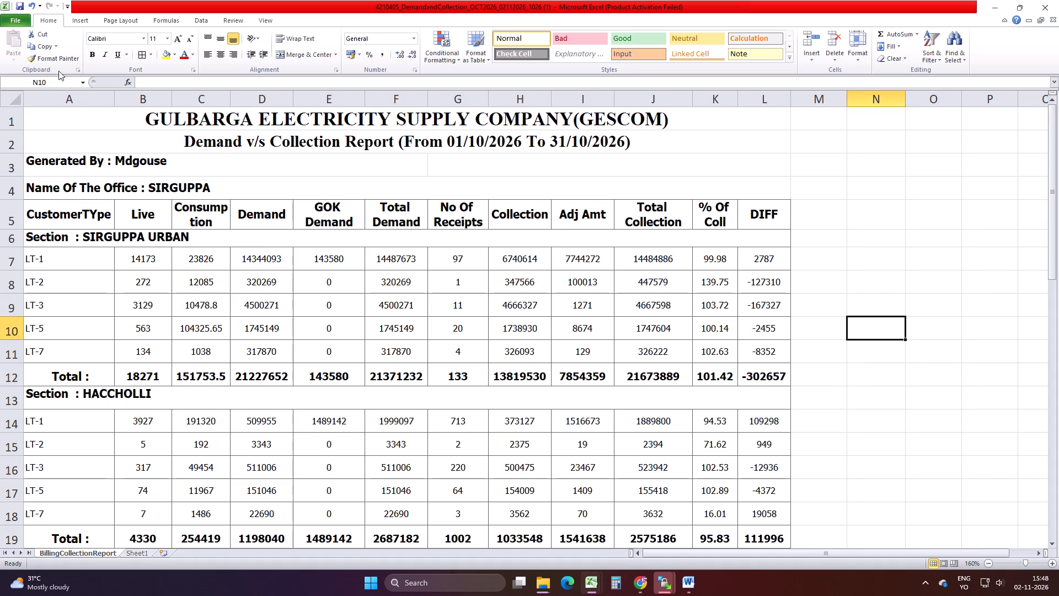
left_click(18, 7)
left_click(875, 372)
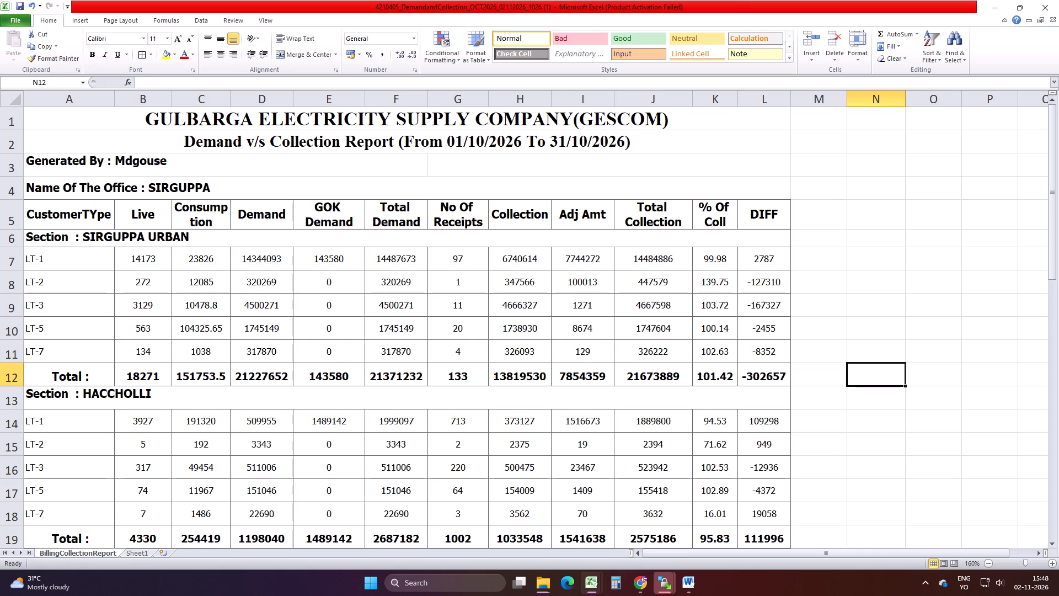
Review the report's remaining section totals down to the Siruguppa Sub Division total.
scroll(773, 477, "down", 8)
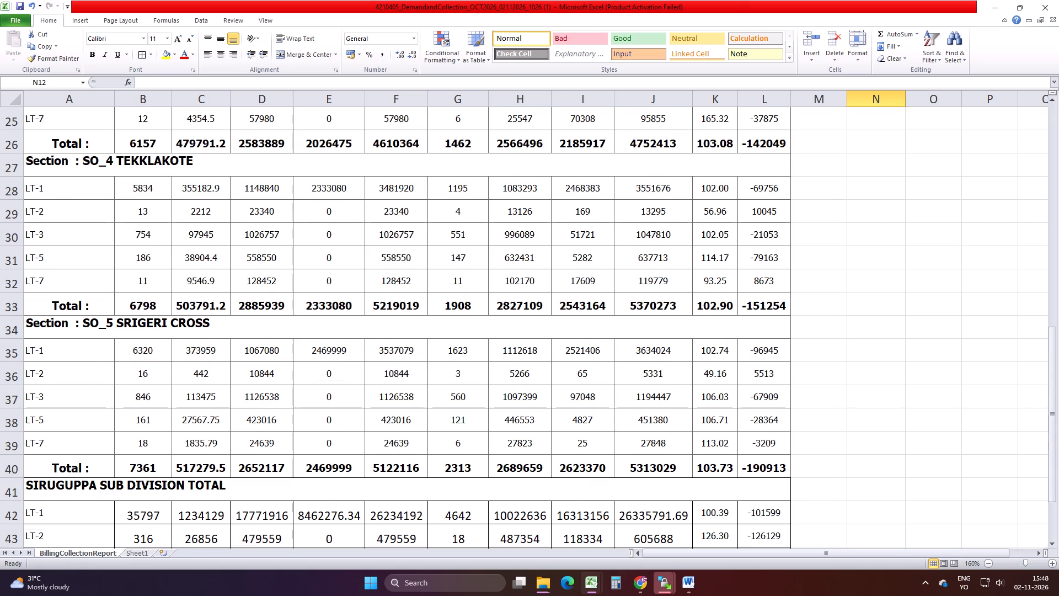
scroll(773, 477, "down", 4)
scroll(773, 477, "up", 1)
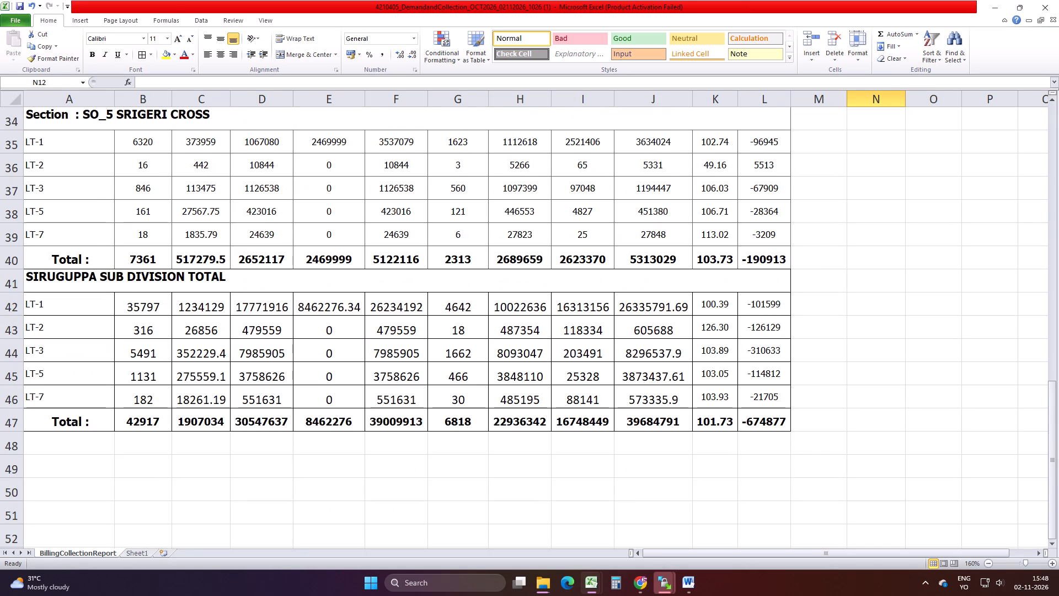
Auto-fit the width of the GOK Demand column in Siruguppa's October 2026 Demand v/s Collection Report.
scroll(773, 477, "up", 8)
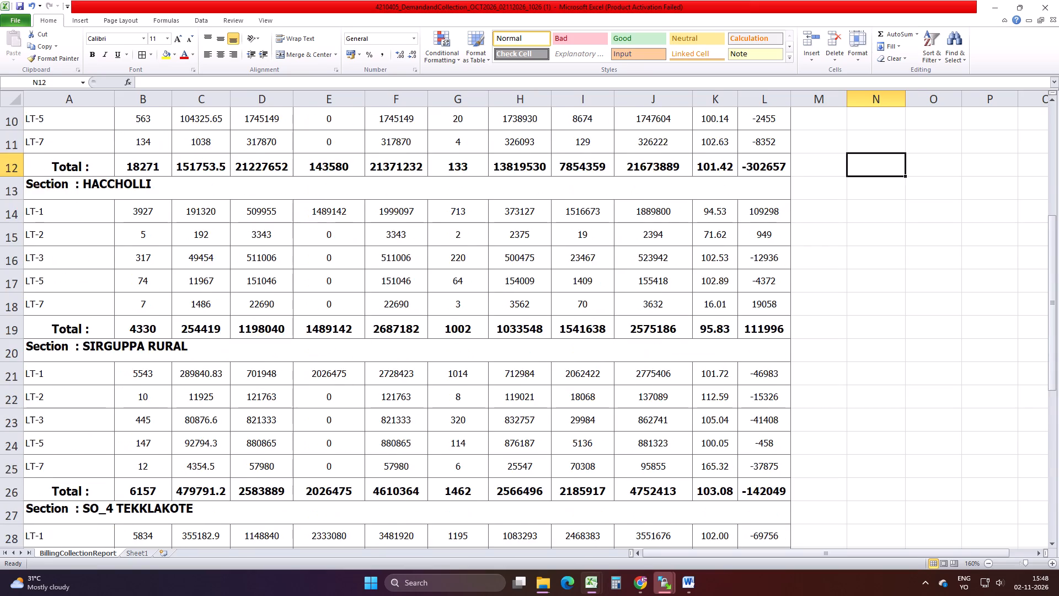
scroll(773, 477, "up", 4)
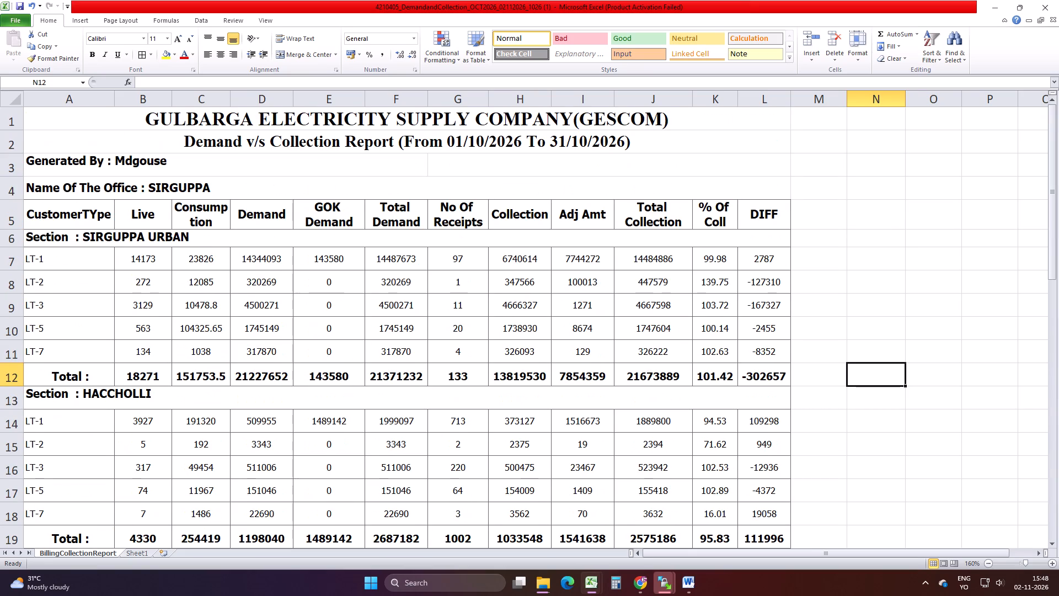
scroll(773, 477, "down", 1)
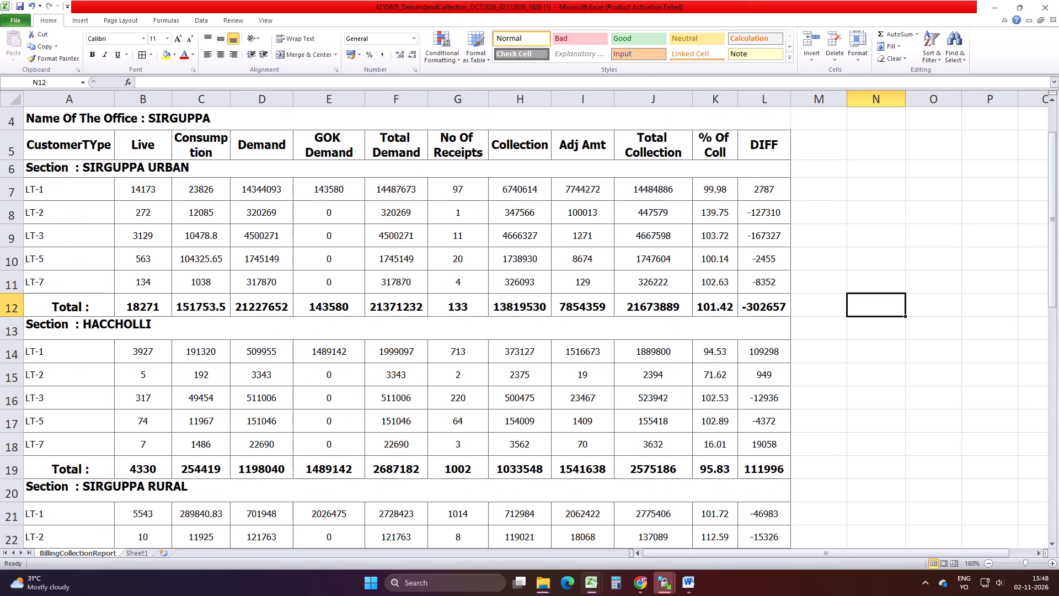
left_click(368, 99)
left_click(368, 99)
double_click(368, 99)
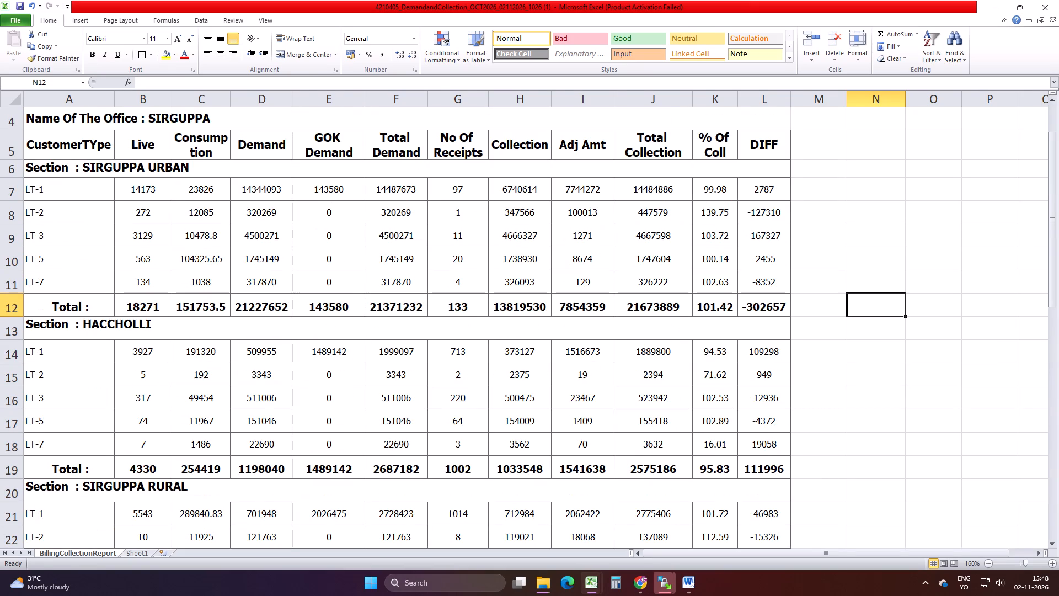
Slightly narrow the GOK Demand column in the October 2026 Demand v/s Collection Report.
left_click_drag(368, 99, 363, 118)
Format the LT-1 GOK Demand figure under Siruguppa Sub Division Total to show no decimal places.
scroll(431, 430, "down", 5)
scroll(371, 414, "down", 5)
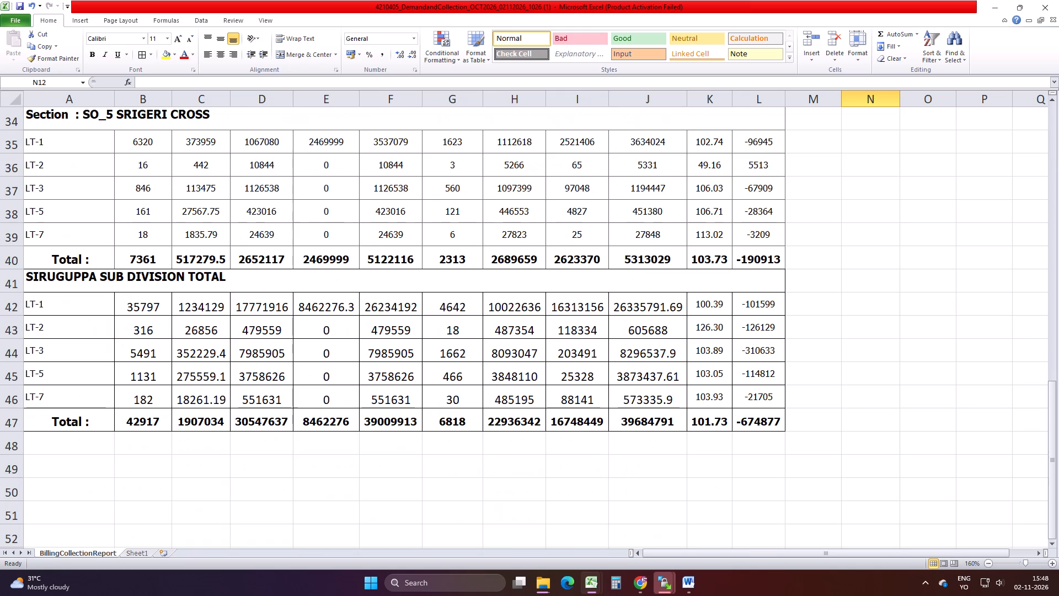
left_click(330, 318)
left_click(333, 304)
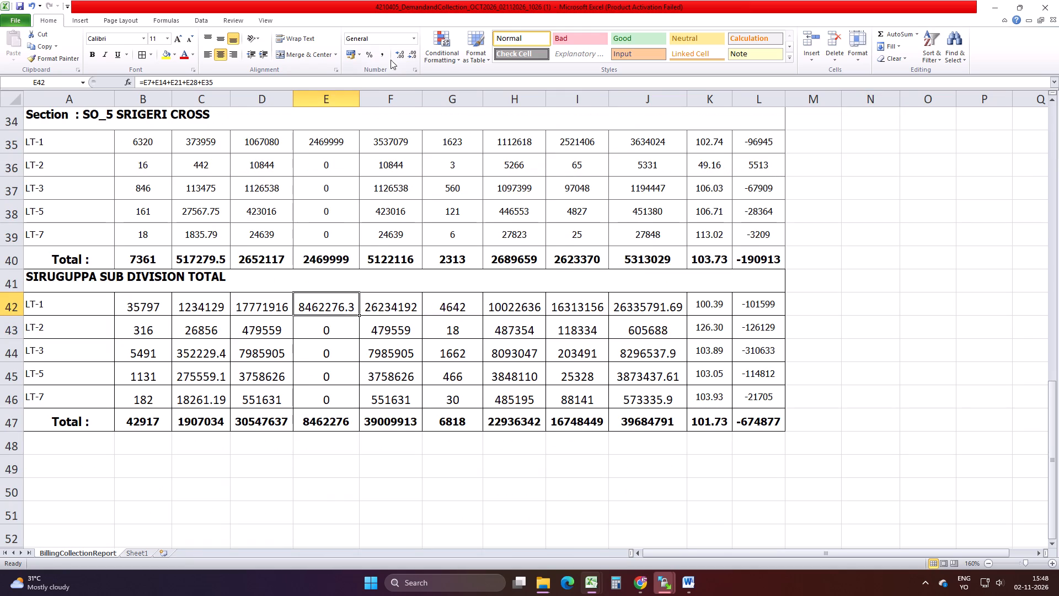
triple_click(414, 52)
left_click(489, 480)
Narrow the GOK Demand column a little further so it fits its whole-number figures.
scroll(437, 571, "up", 3)
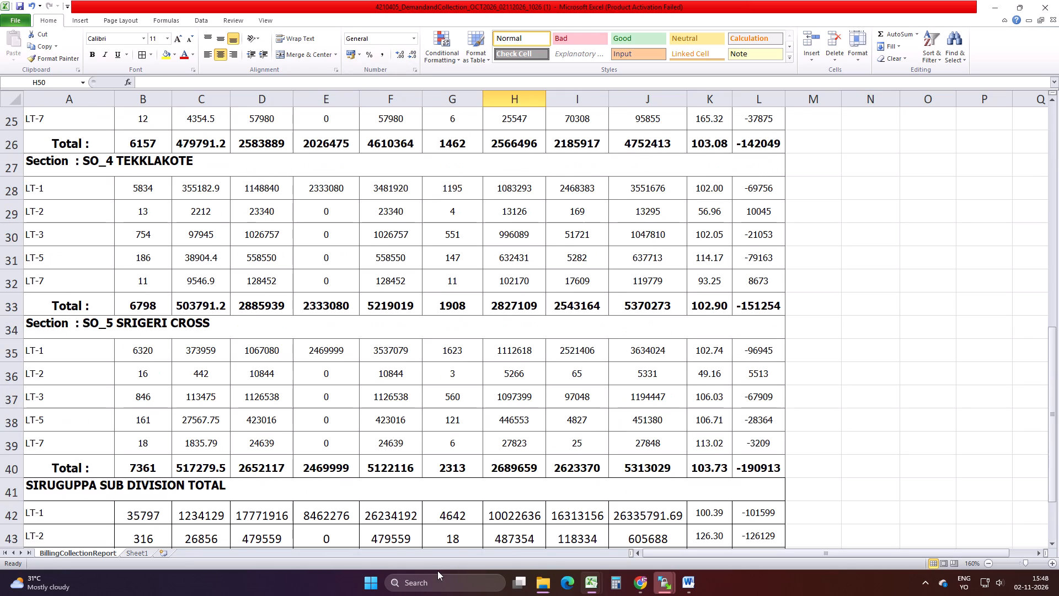
scroll(397, 464, "up", 8)
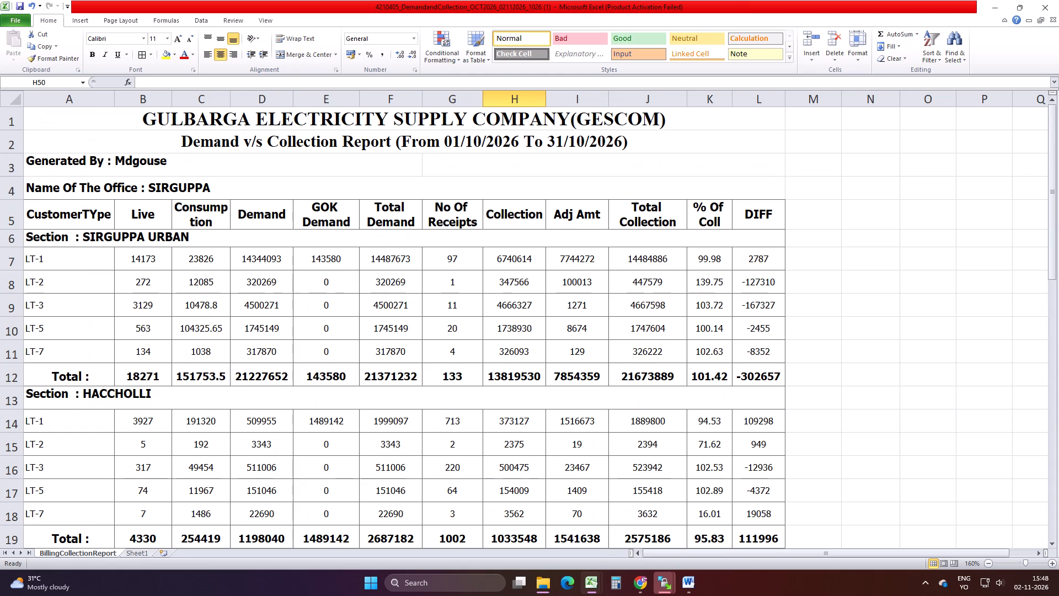
left_click_drag(360, 94, 355, 120)
left_click(868, 369)
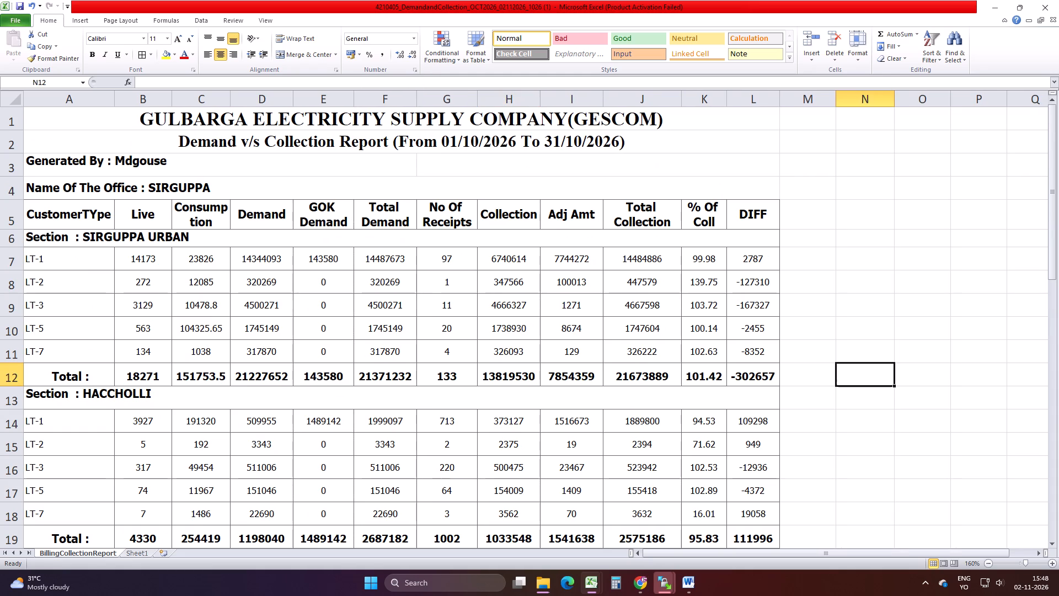
Save the Demand v/s Collection Report workbook.
left_click(17, 8)
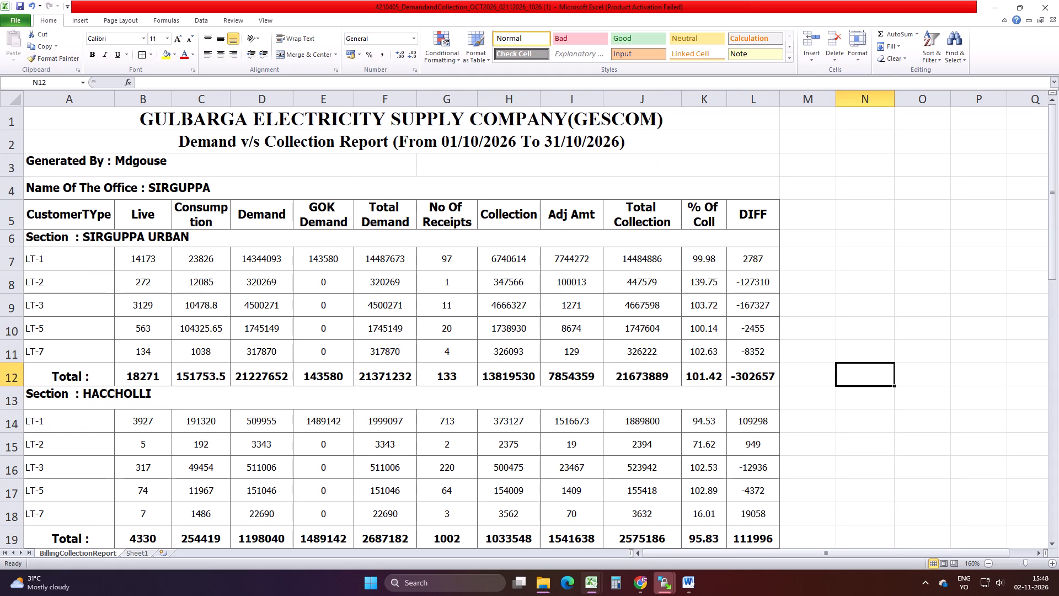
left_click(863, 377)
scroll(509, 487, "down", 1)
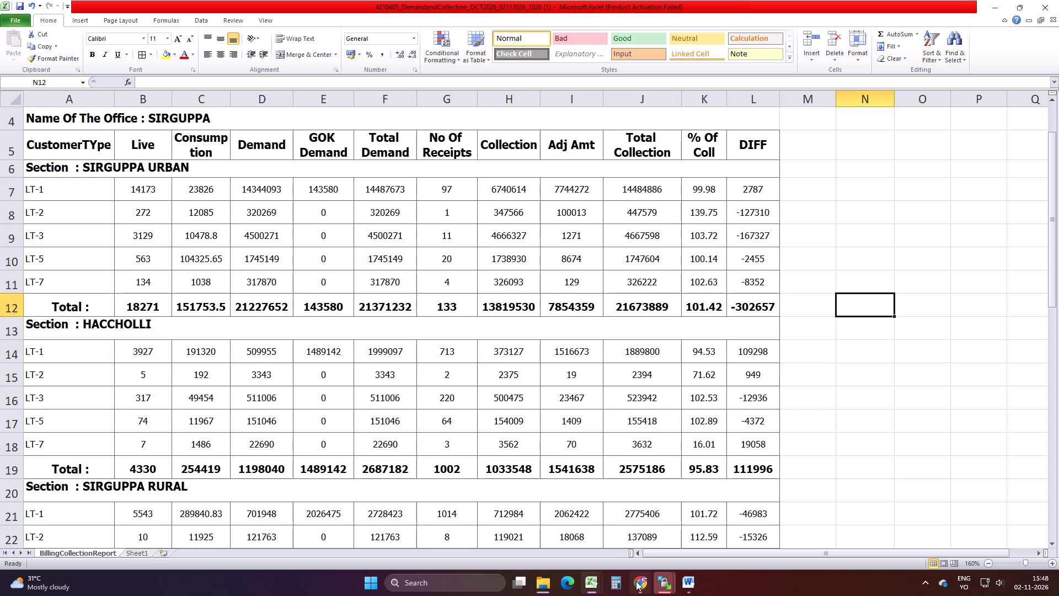
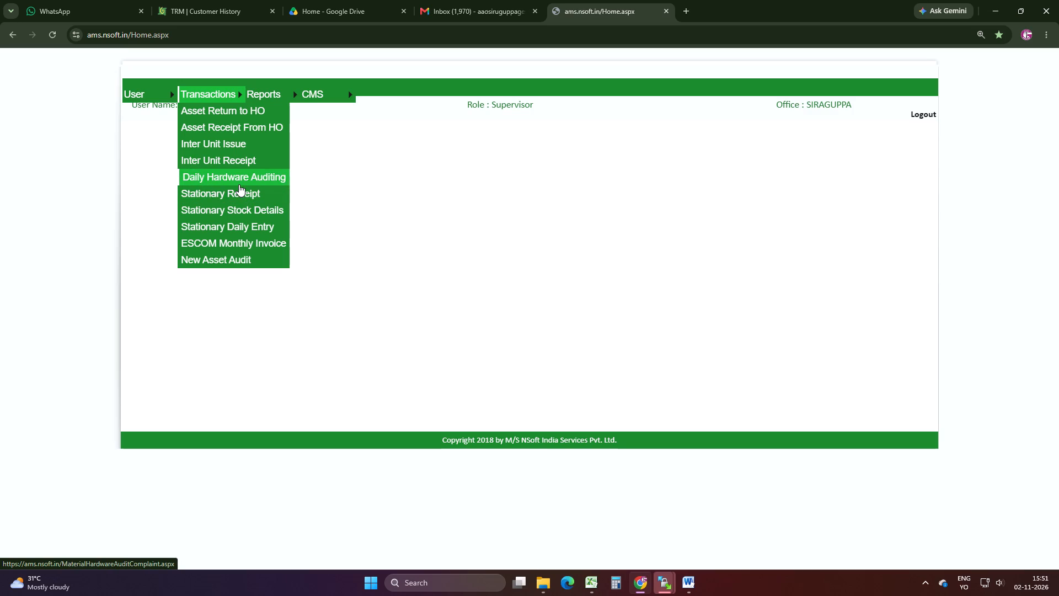
Open the Daily Hardware Auditing transaction for the SIRAGUPPA office and bring up the Asset Group choices.
left_click(238, 183)
left_click(421, 176)
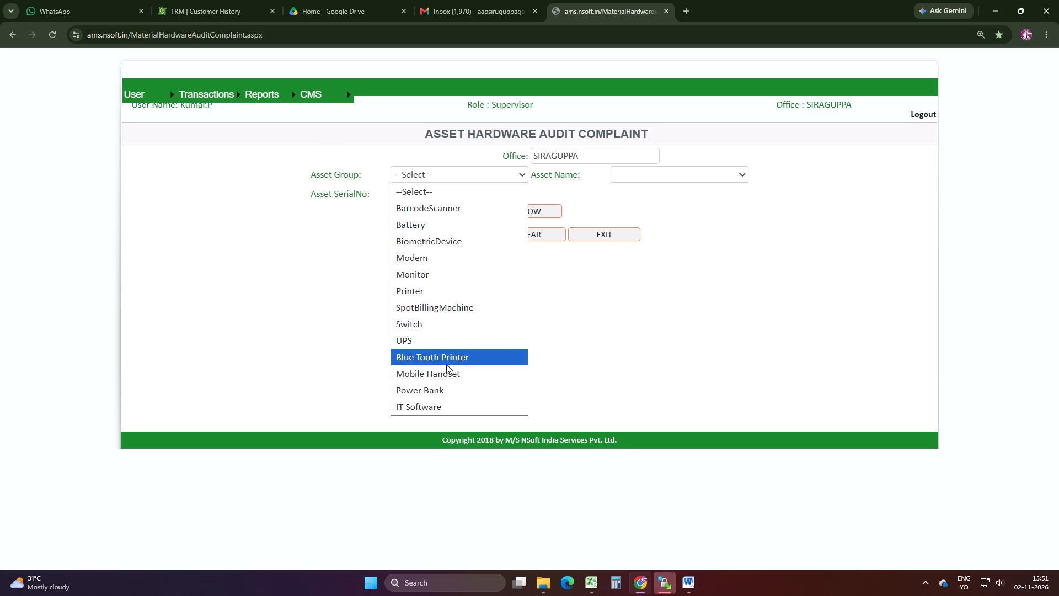
Show the SIRAGUPPA assets for asset group SpotBillingMachine and asset name NSOFT NEW BLUETOOH OPTICAL PROBE.
left_click(427, 293)
left_click(432, 177)
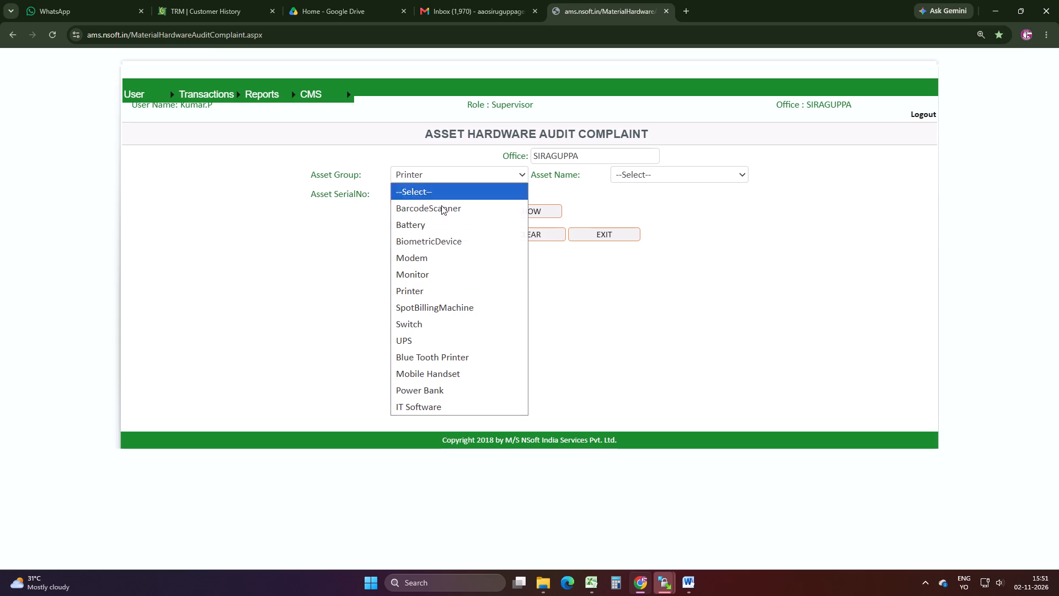
left_click(446, 300)
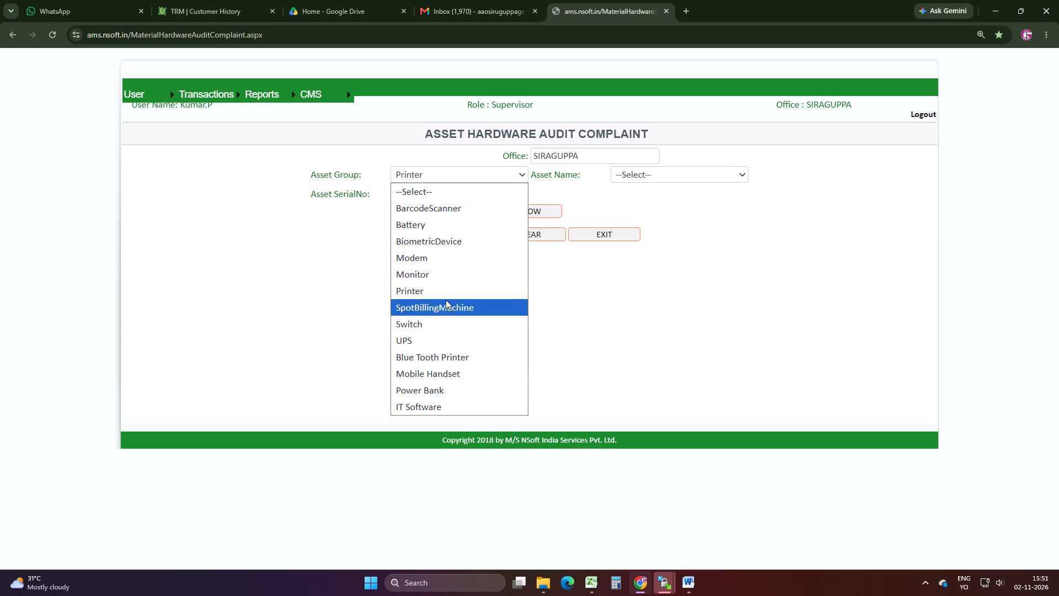
left_click(687, 172)
left_click(679, 207)
left_click(555, 216)
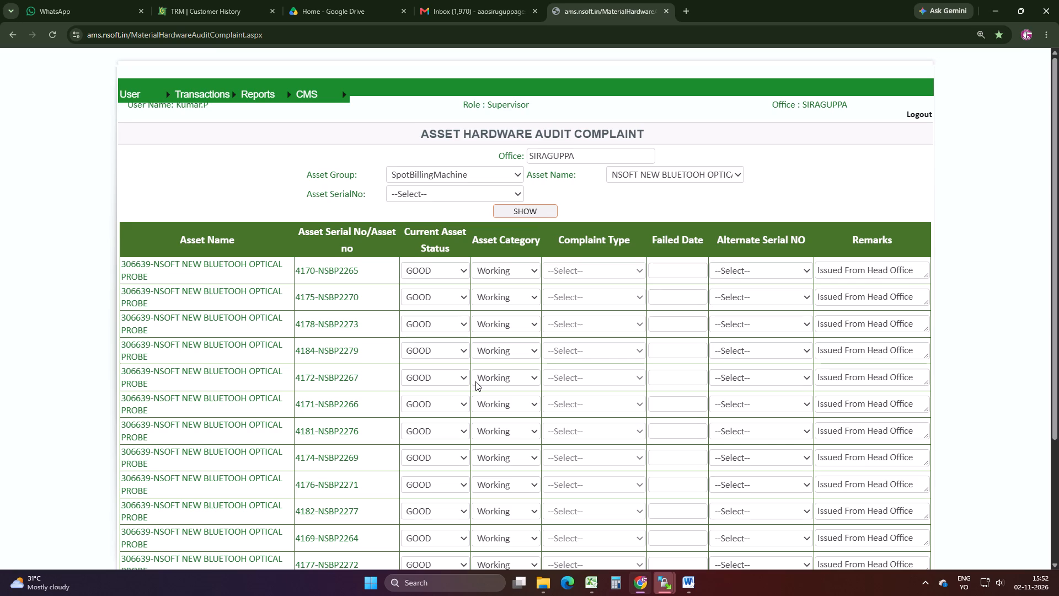
Mark optical probe 4176-NSBP2271 as FAILED with failed date 14/10/2026.
scroll(335, 501, "down", 2)
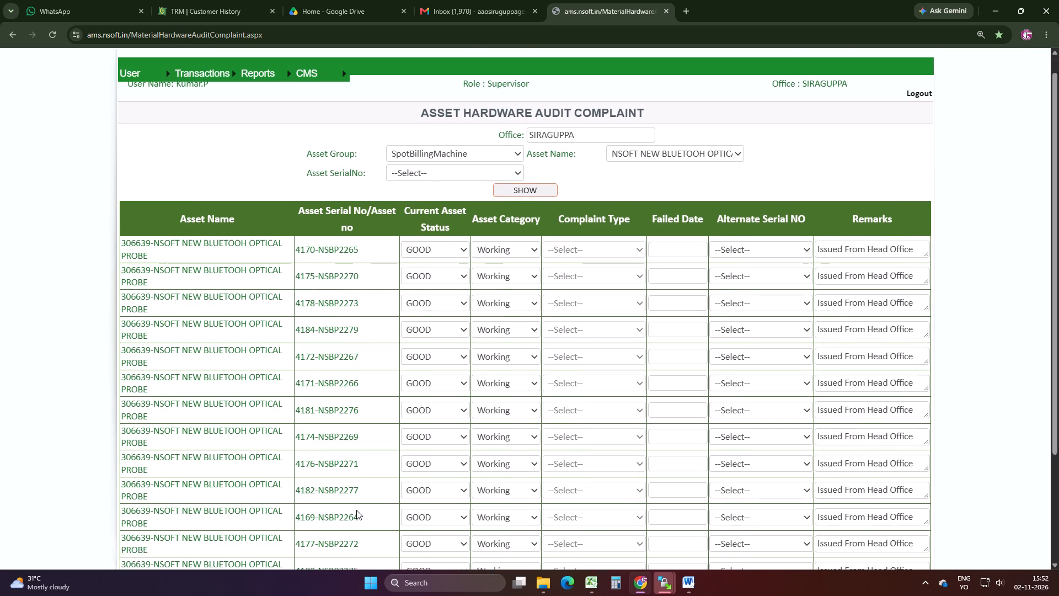
scroll(356, 510, "down", 1)
scroll(469, 497, "up", 4)
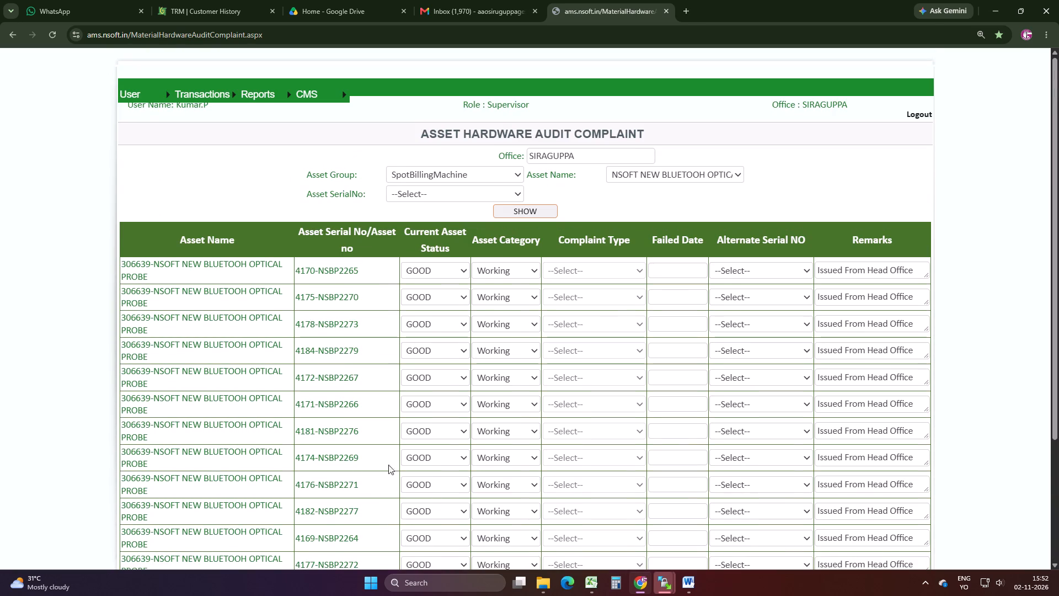
scroll(407, 464, "down", 3)
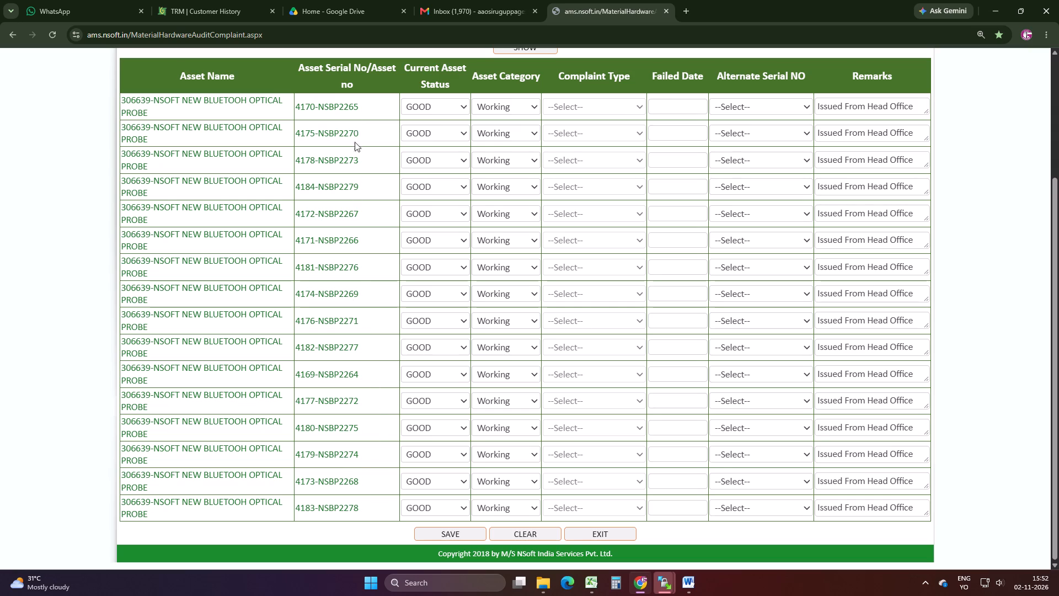
left_click(420, 325)
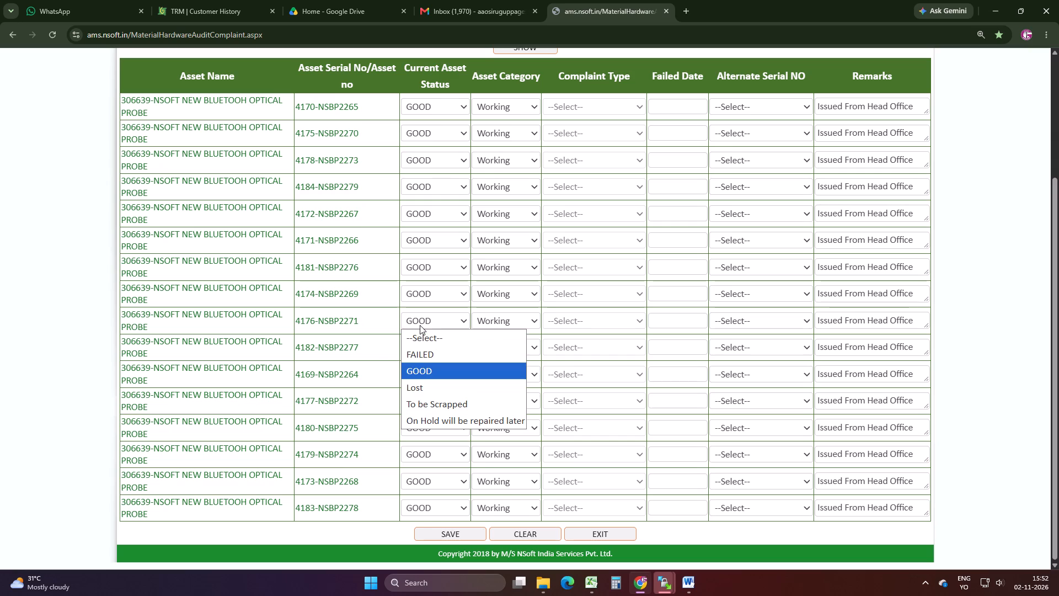
left_click(426, 359)
left_click(609, 324)
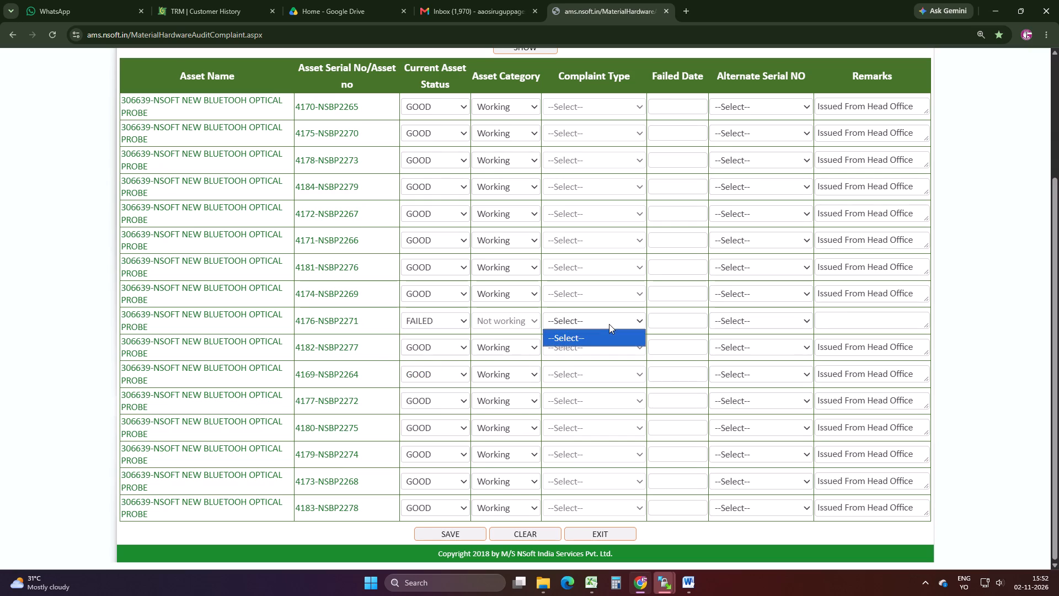
left_click(676, 323)
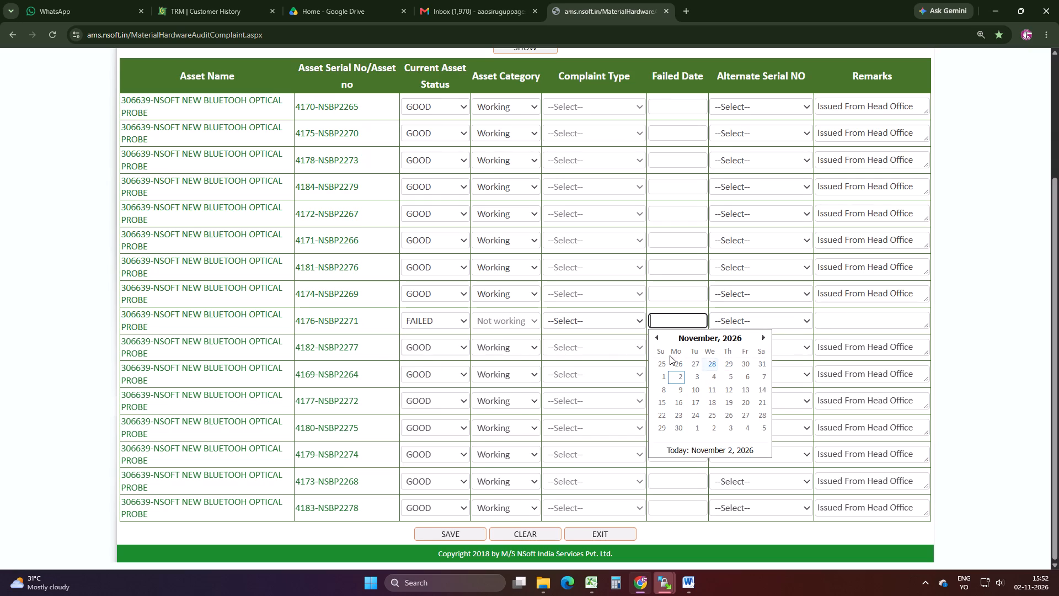
left_click(655, 338)
left_click(715, 390)
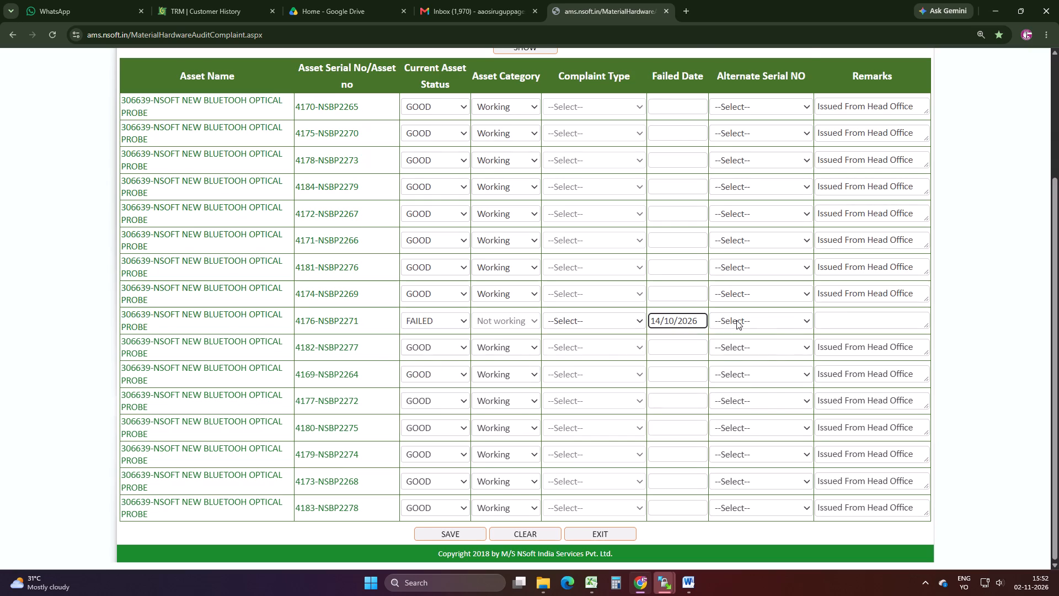
For probe 4176-NSBP2271, choose alternate serial number NSBP2271 and enter the remark "charging problem".
left_click(747, 317)
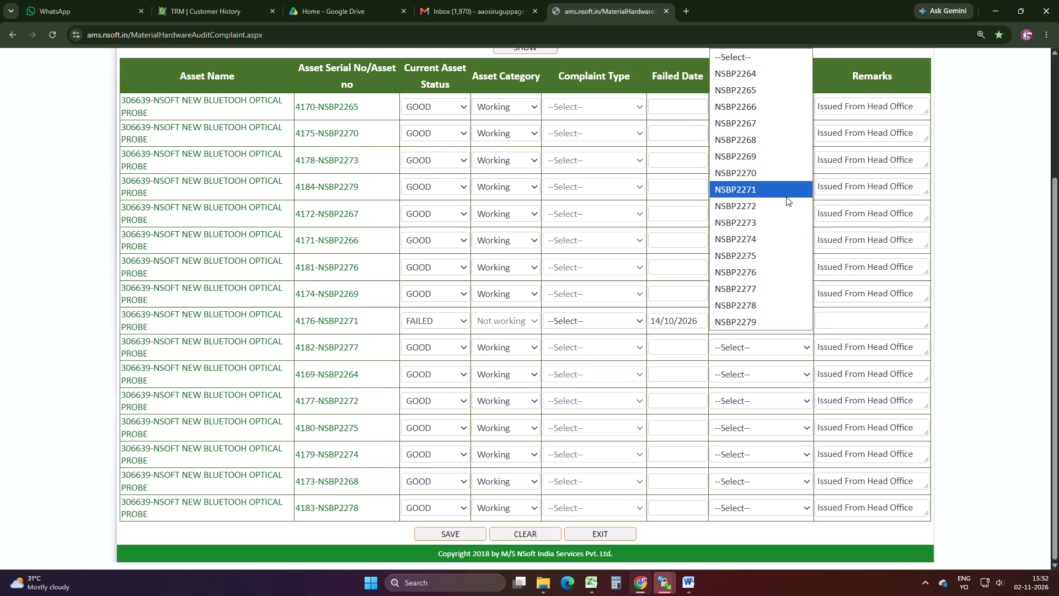
left_click(774, 190)
left_click(853, 321)
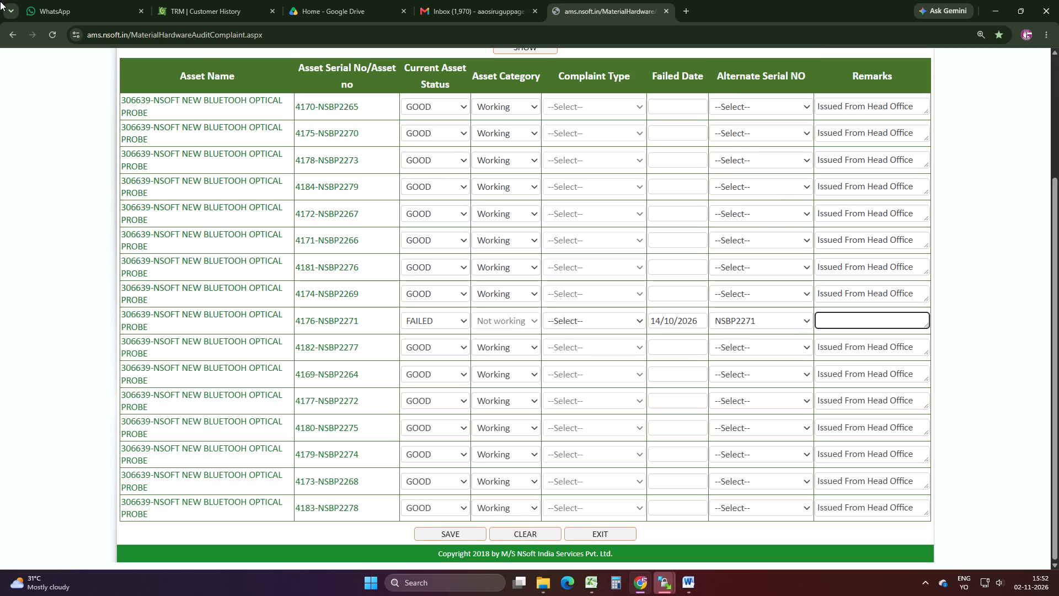
type("cha")
type("rging")
key("space")
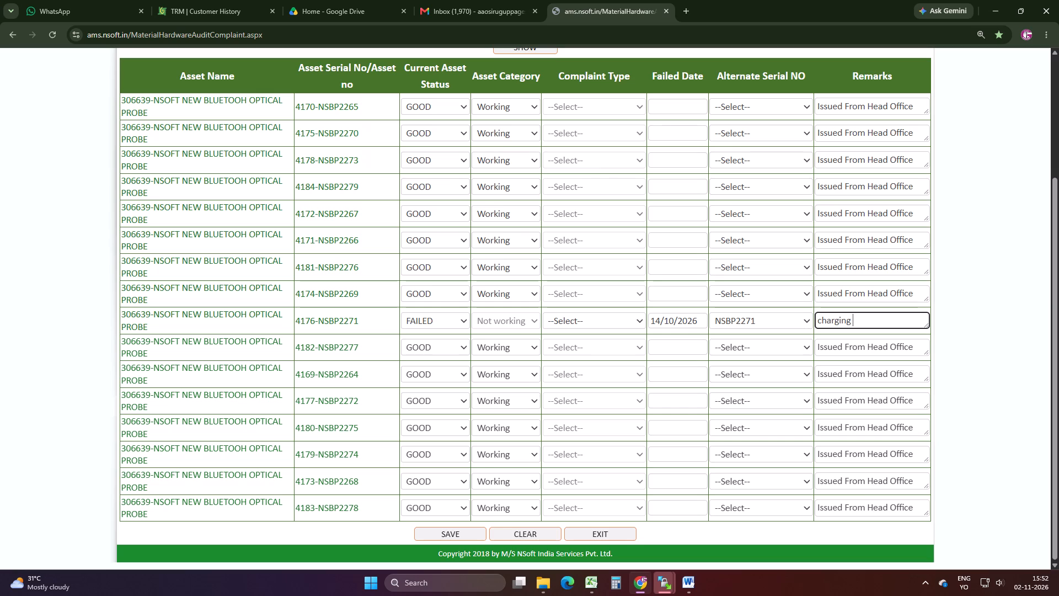
type("problme")
key("BackSpace")
key("BackSpace")
key("BackSpace")
type("lem")
Mark optical probe 4182-NSBP2277 as FAILED with failed date 28/10/2026.
left_click(433, 349)
left_click(444, 372)
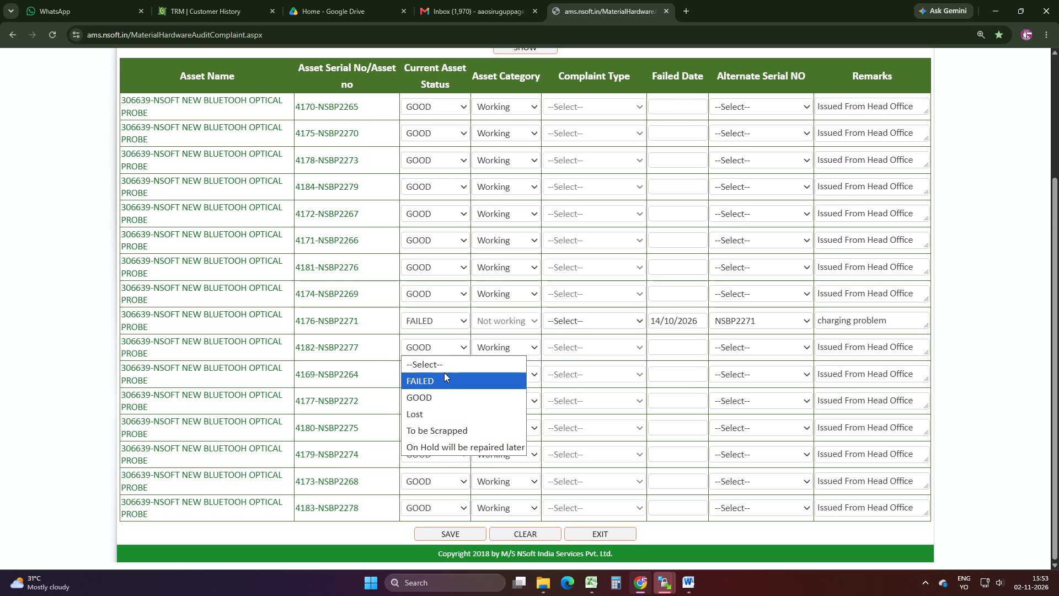
left_click(647, 343)
left_click(663, 343)
left_click(657, 366)
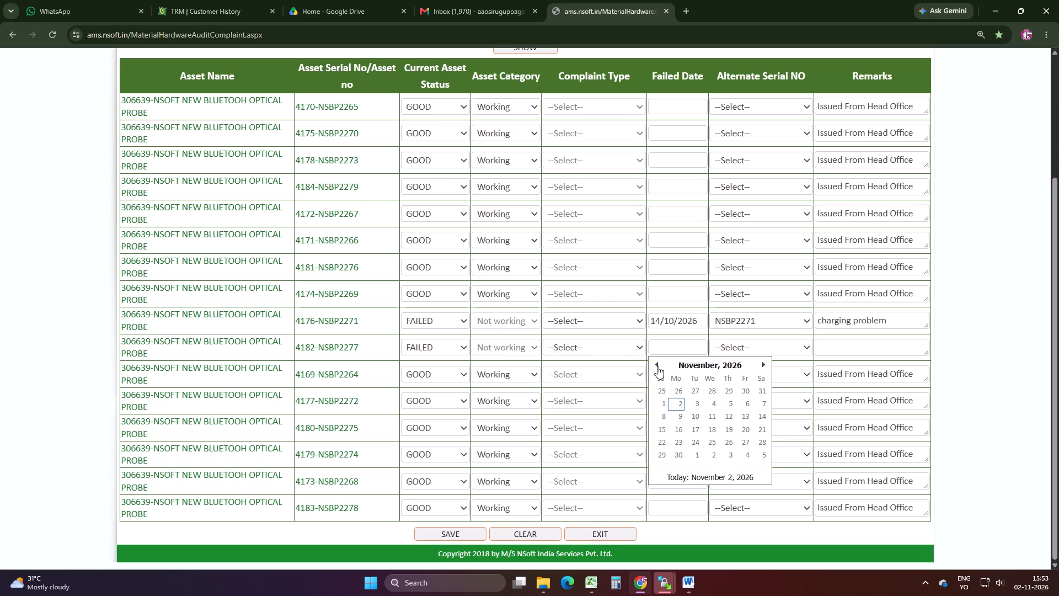
left_click(704, 441)
left_click(725, 334)
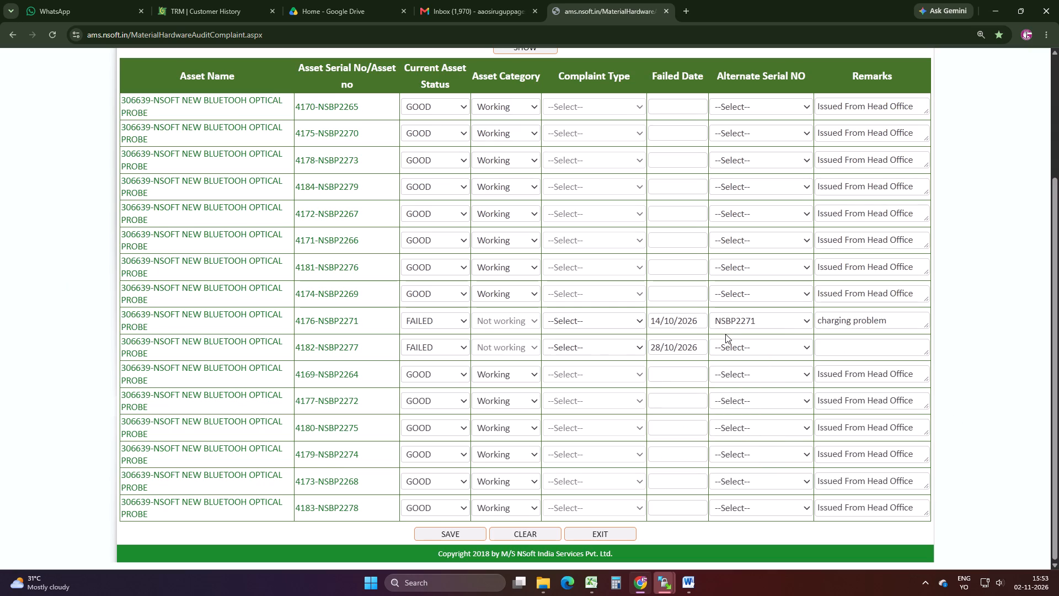
For probe 4182-NSBP2277, choose alternate serial number NSBP2277 and enter the remark "Not connected".
left_click(739, 348)
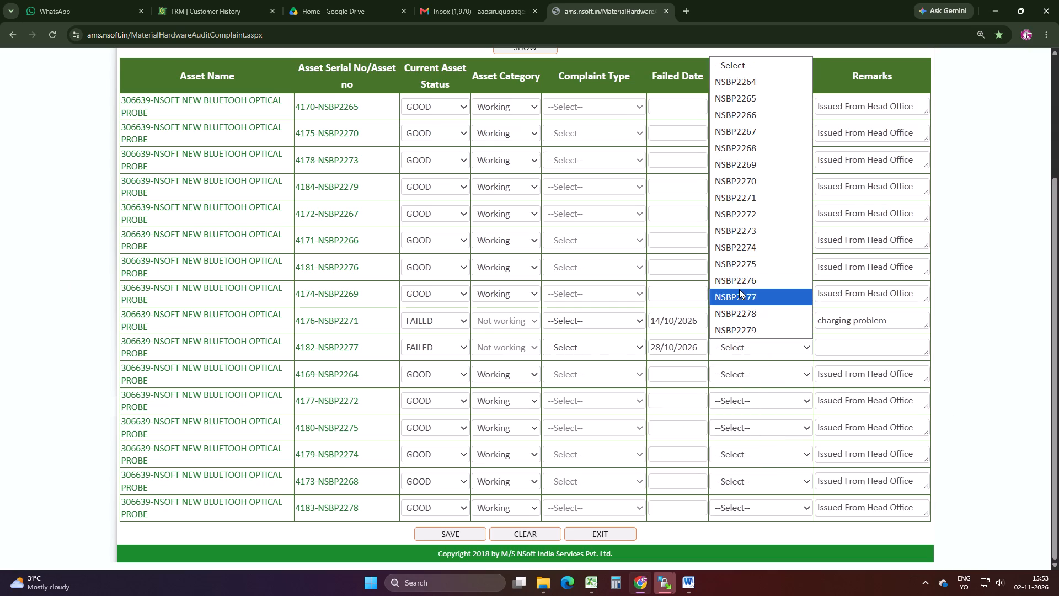
left_click(757, 301)
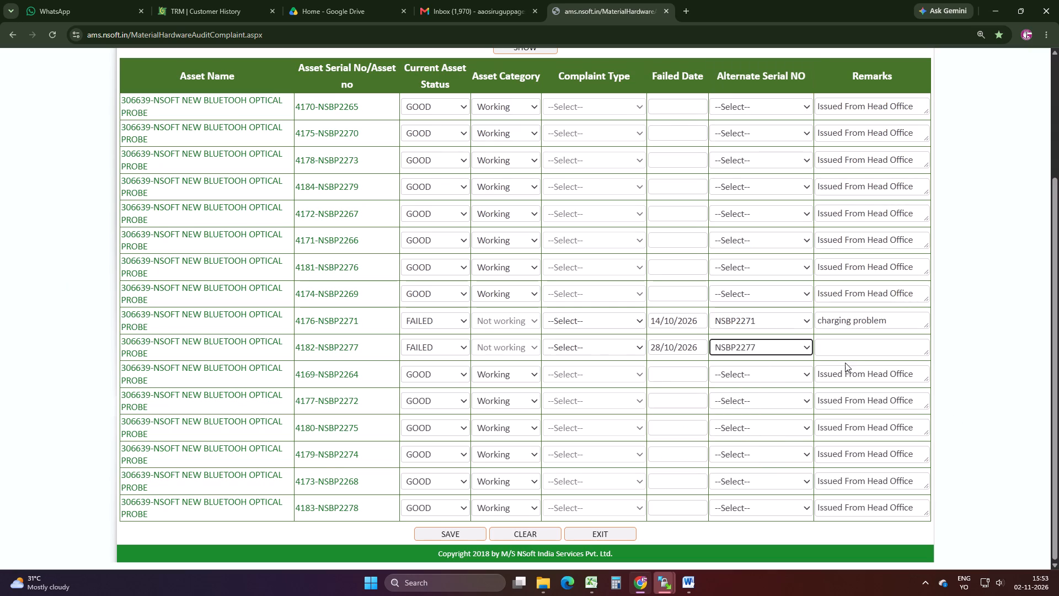
left_click(854, 352)
key("shift+n")
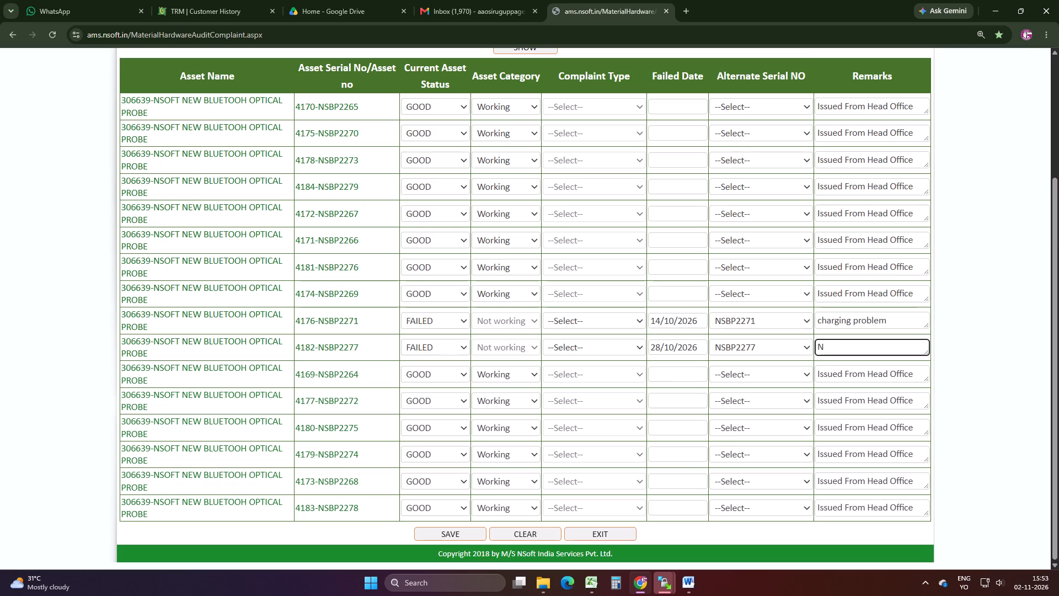
type("ot connected")
left_click(953, 355)
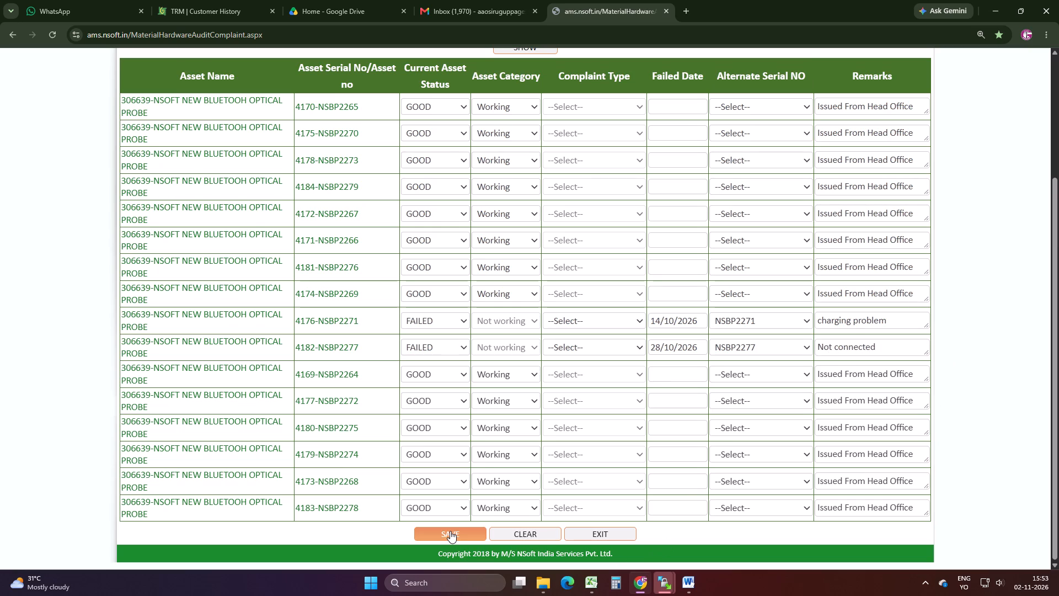